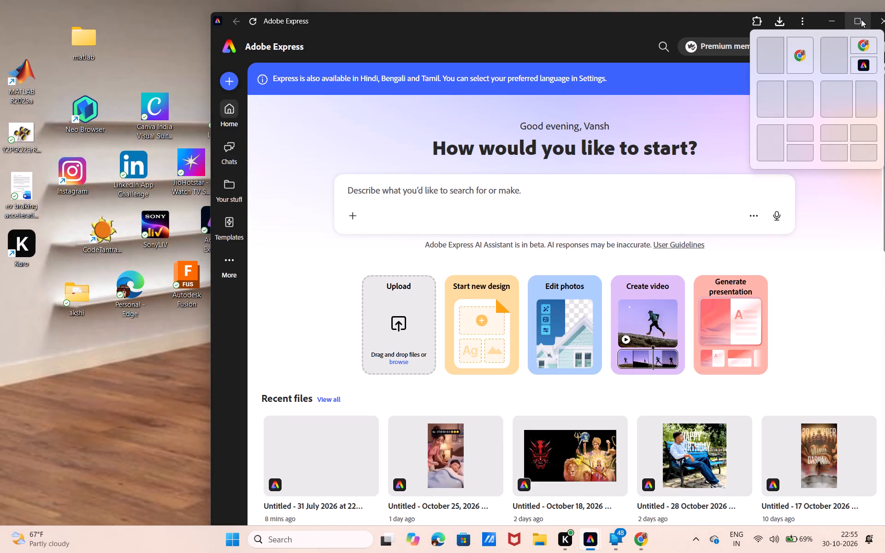
Maximize the window and open the recent October 18, 2026 design showing the red demon mask and the goddess.
{"action": "left_click", "coordinate": [861, 19]}
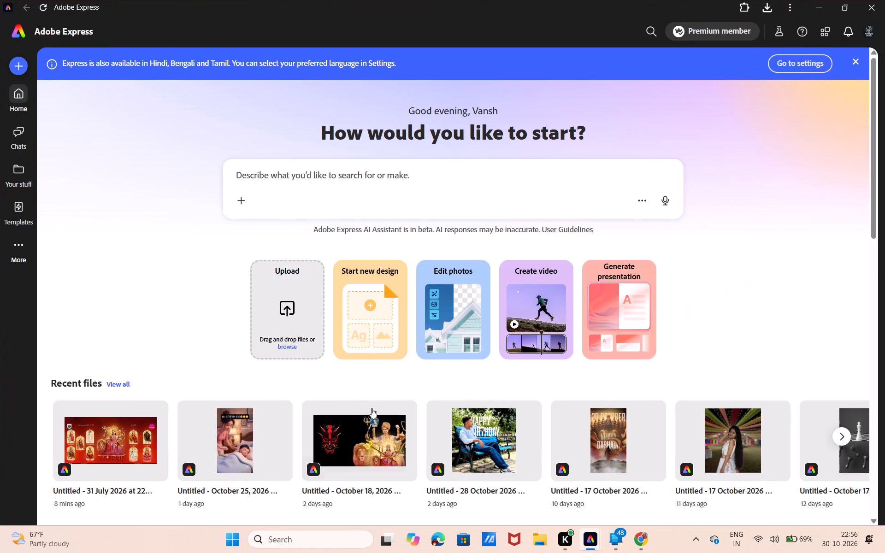
{"action": "left_click", "coordinate": [374, 441]}
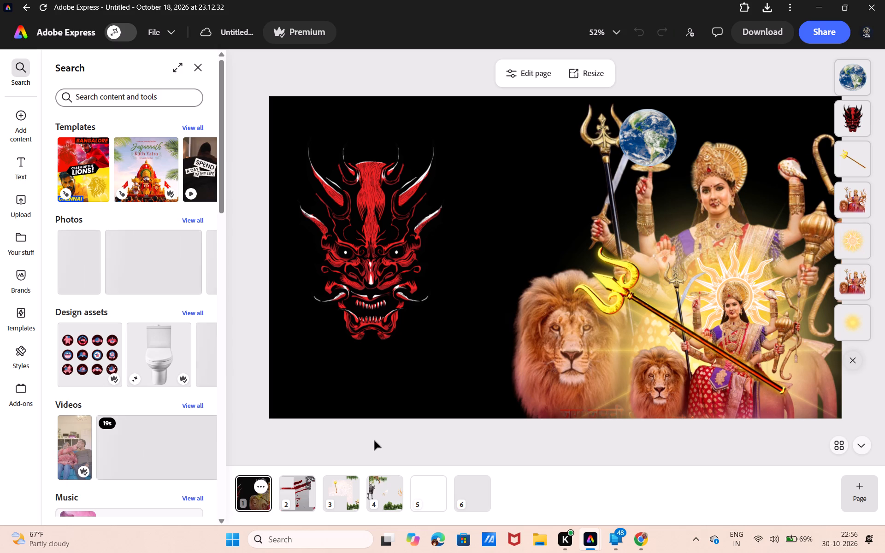
Shift the golden trident up over the goddess and rotate it to 270° so it lies horizontally with its prongs facing the mask.
{"action": "left_click", "coordinate": [743, 376]}
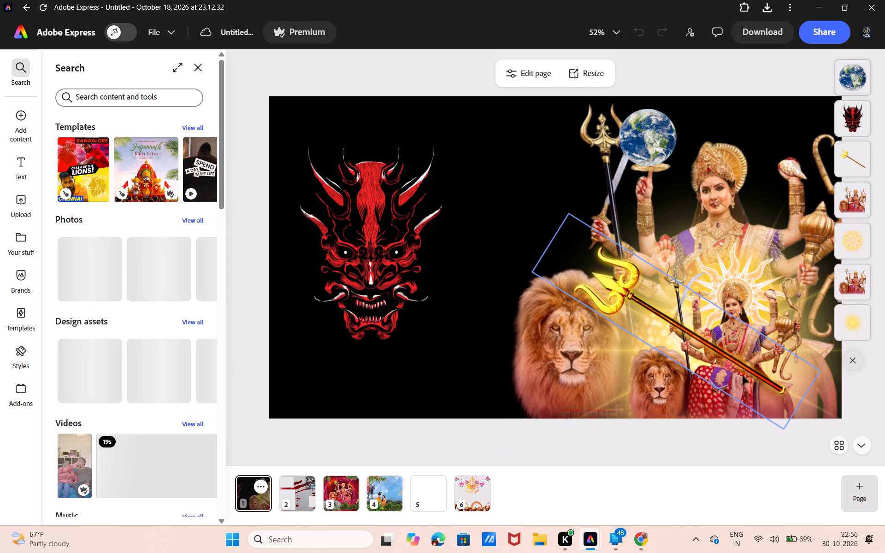
{"action": "left_click_drag", "start_coordinate": [727, 351], "coordinate": [860, 384]}
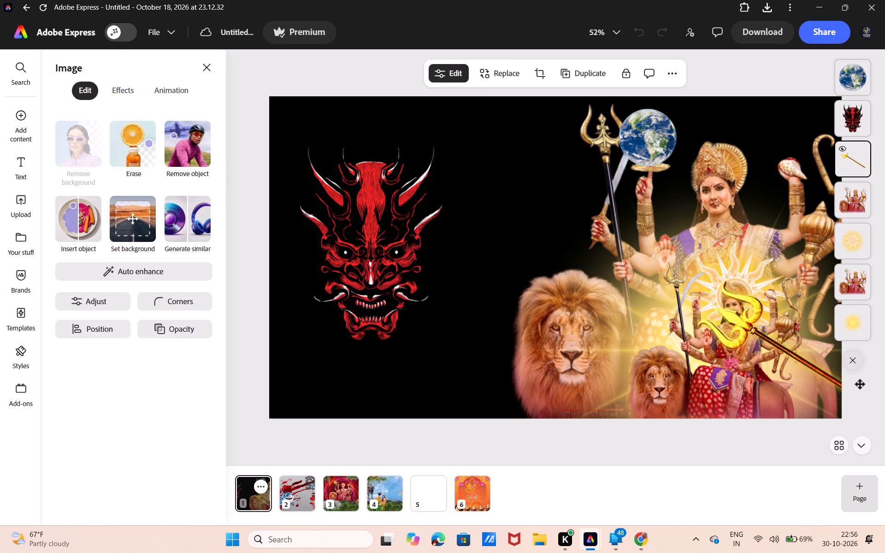
{"action": "left_click_drag", "start_coordinate": [860, 384], "coordinate": [761, 317]}
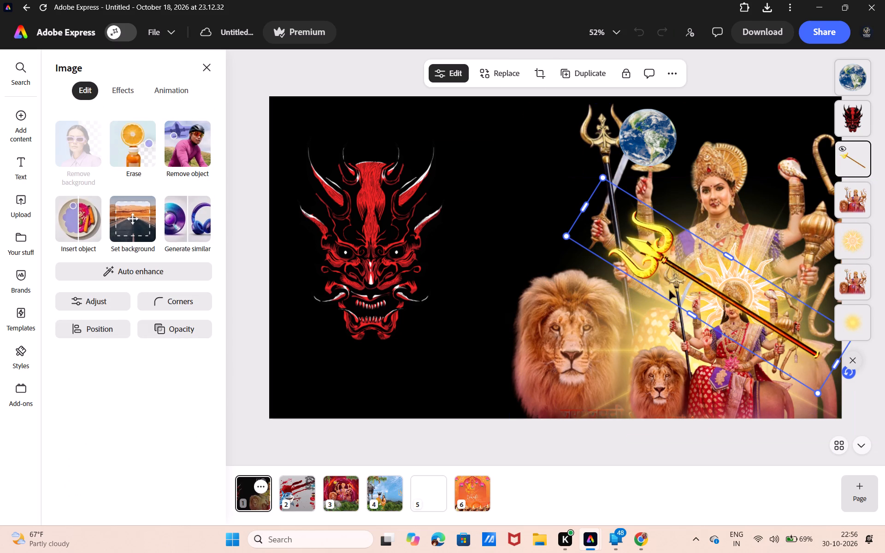
{"action": "left_click", "coordinate": [755, 306]}
{"action": "left_click_drag", "start_coordinate": [844, 376], "coordinate": [855, 353]}
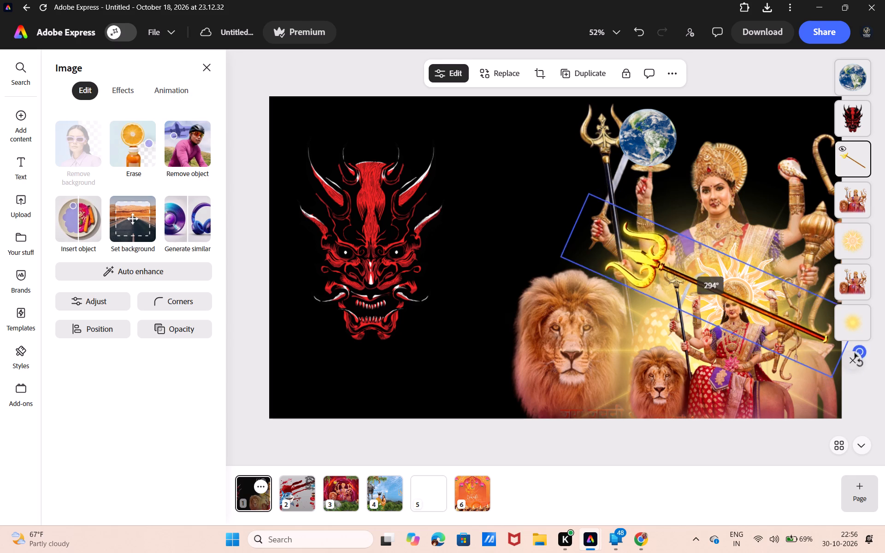
{"action": "left_click_drag", "start_coordinate": [855, 353], "coordinate": [844, 290]}
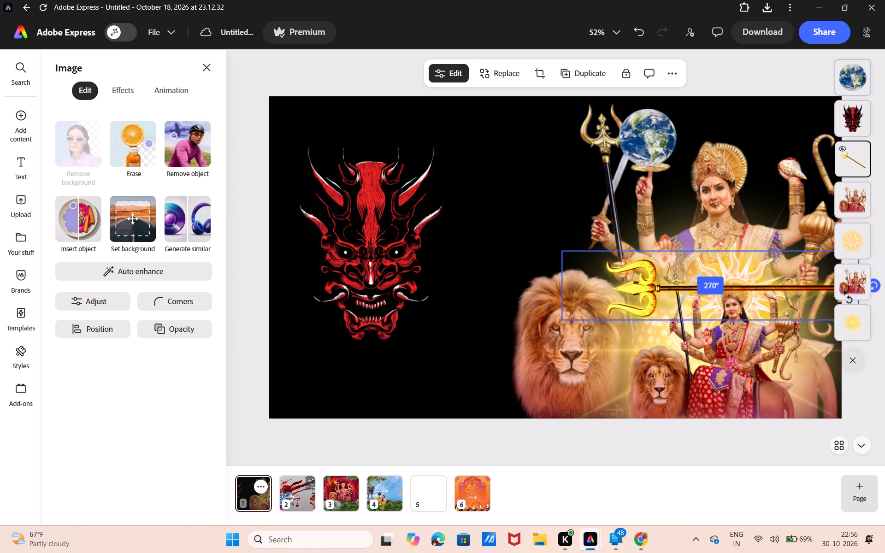
{"action": "left_click_drag", "start_coordinate": [844, 290], "coordinate": [844, 292]}
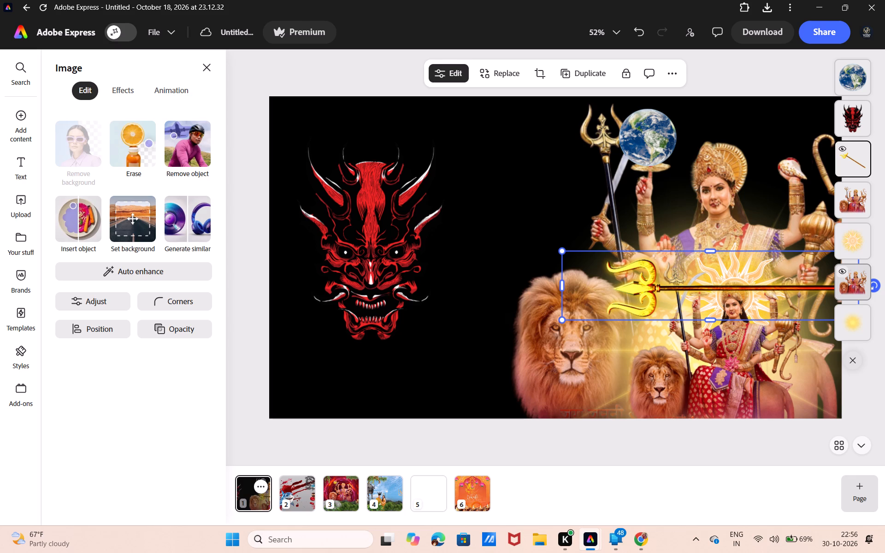
Move the horizontal trident up and toward the red demon mask until its prongs overlap the mask's edge.
{"action": "left_click_drag", "start_coordinate": [765, 297], "coordinate": [764, 254]}
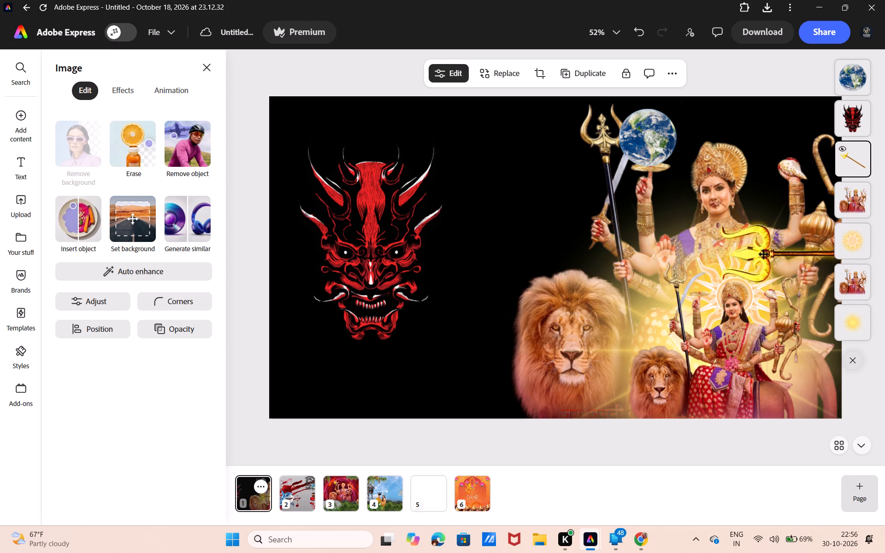
{"action": "left_click_drag", "start_coordinate": [764, 254], "coordinate": [683, 253]}
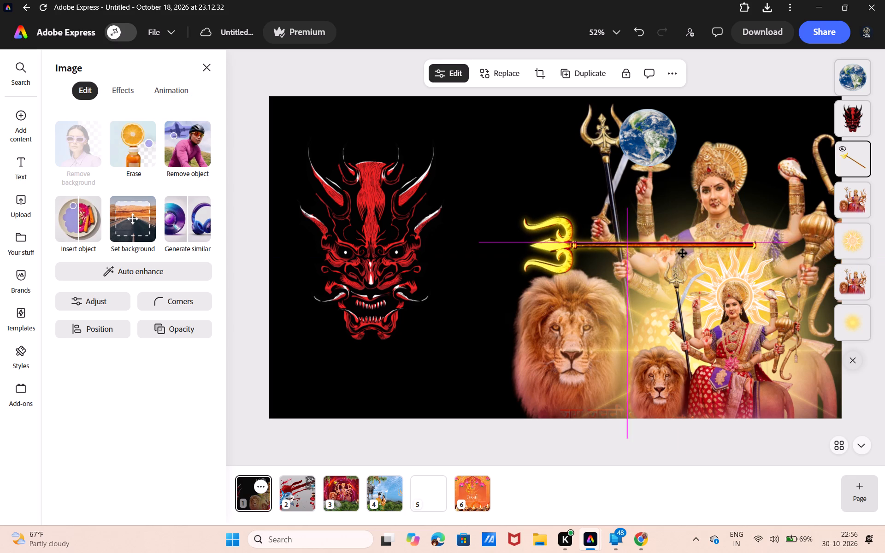
{"action": "left_click_drag", "start_coordinate": [683, 253], "coordinate": [667, 253]}
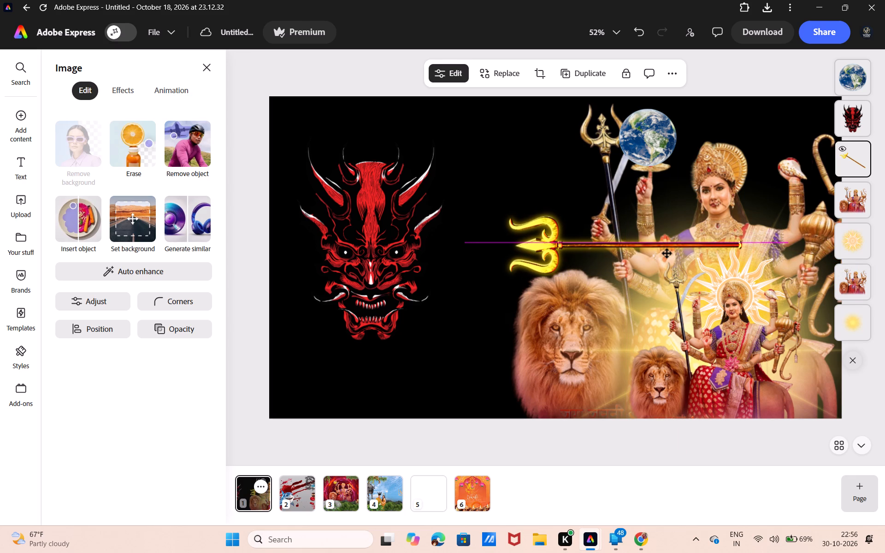
{"action": "left_click_drag", "start_coordinate": [667, 253], "coordinate": [667, 254]}
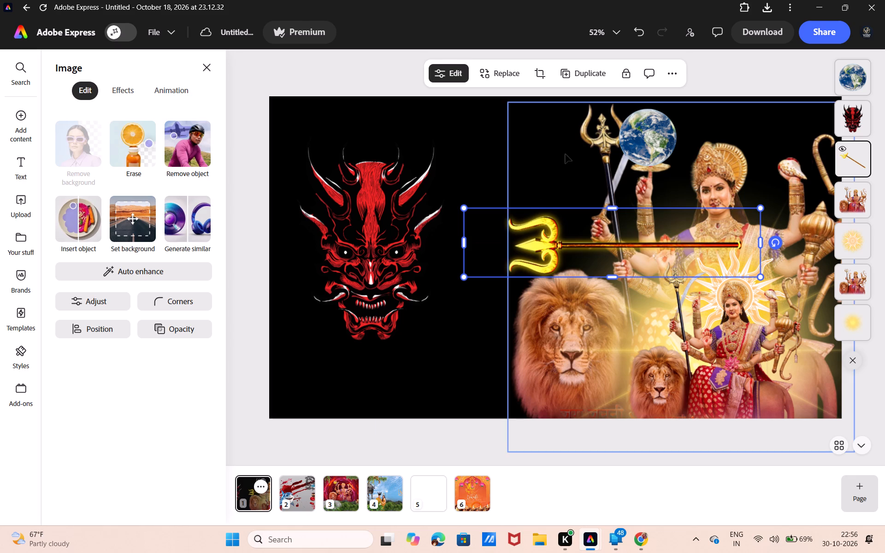
{"action": "left_click", "coordinate": [395, 205]}
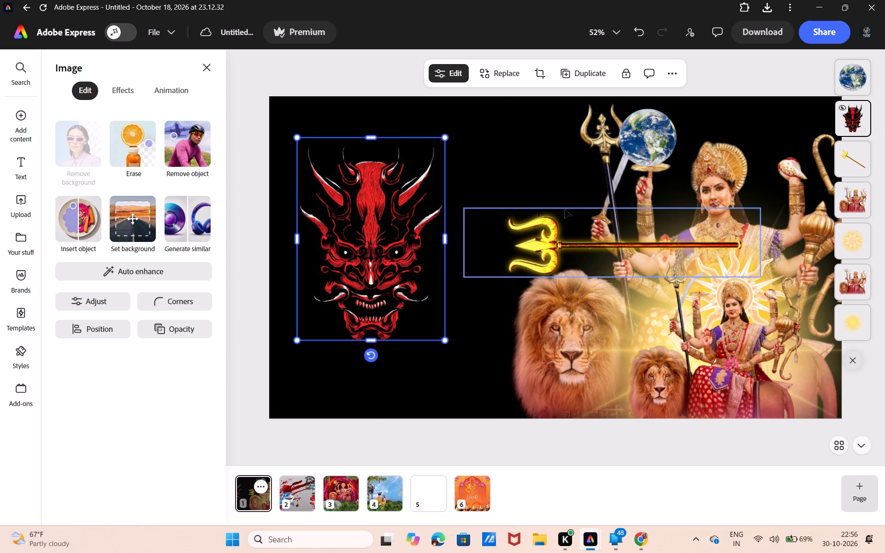
{"action": "left_click", "coordinate": [579, 212]}
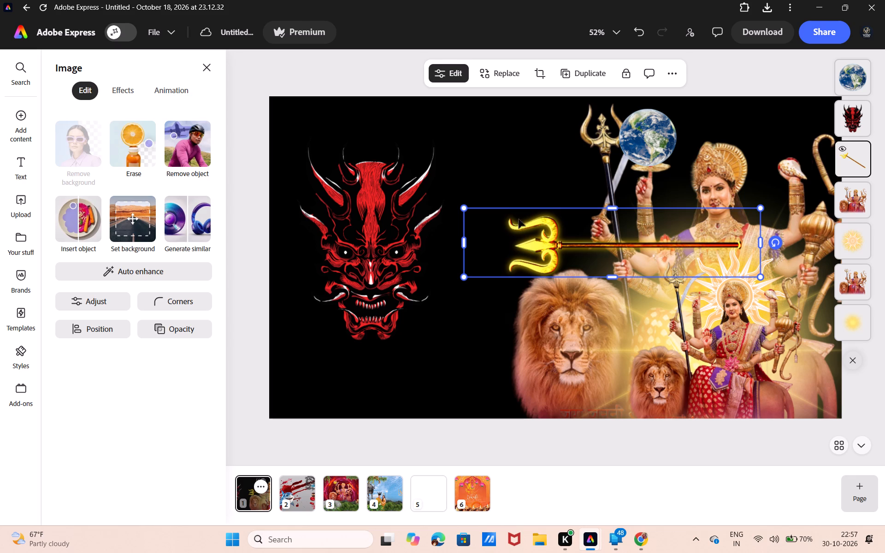
{"action": "left_click_drag", "start_coordinate": [575, 239], "coordinate": [543, 241]}
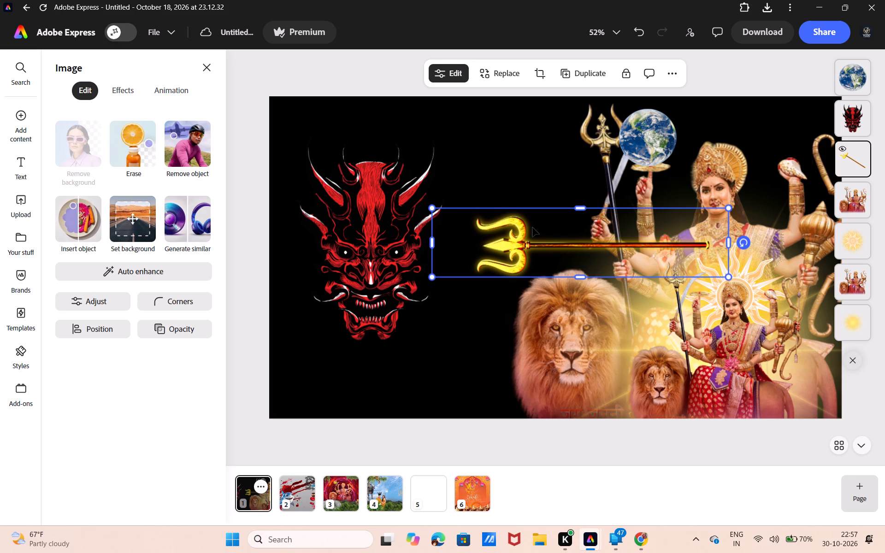
{"action": "left_click_drag", "start_coordinate": [532, 227], "coordinate": [497, 227]}
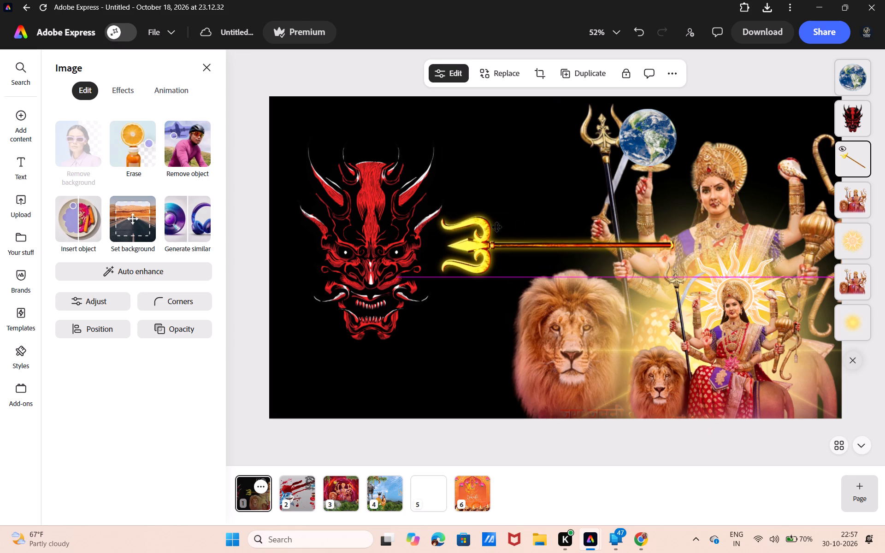
{"action": "left_click_drag", "start_coordinate": [497, 227], "coordinate": [480, 226]}
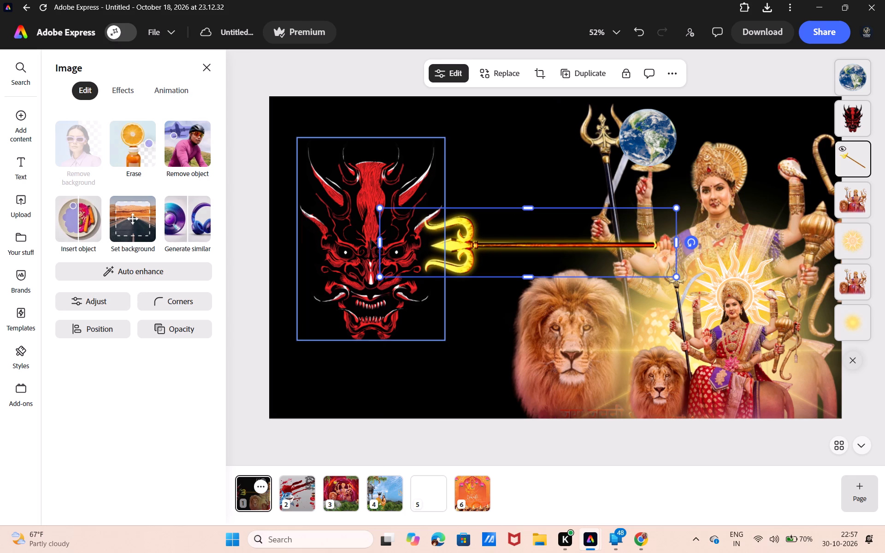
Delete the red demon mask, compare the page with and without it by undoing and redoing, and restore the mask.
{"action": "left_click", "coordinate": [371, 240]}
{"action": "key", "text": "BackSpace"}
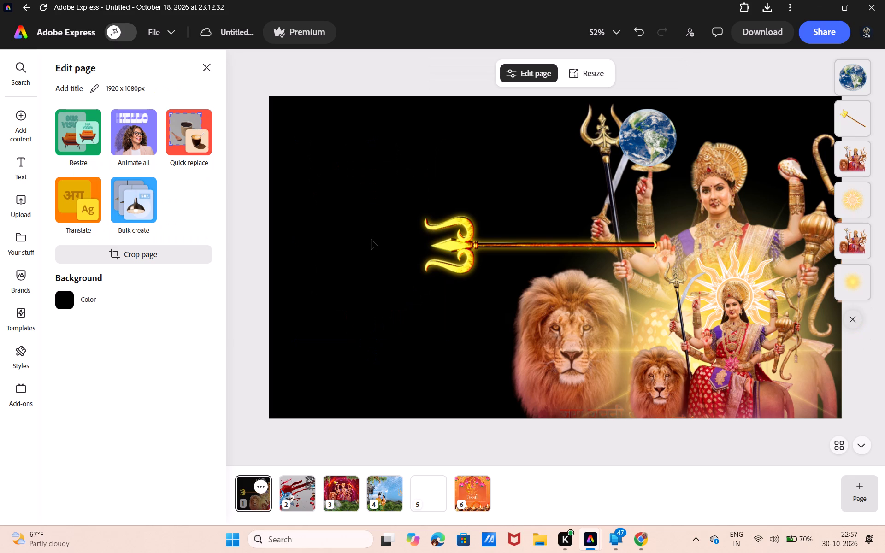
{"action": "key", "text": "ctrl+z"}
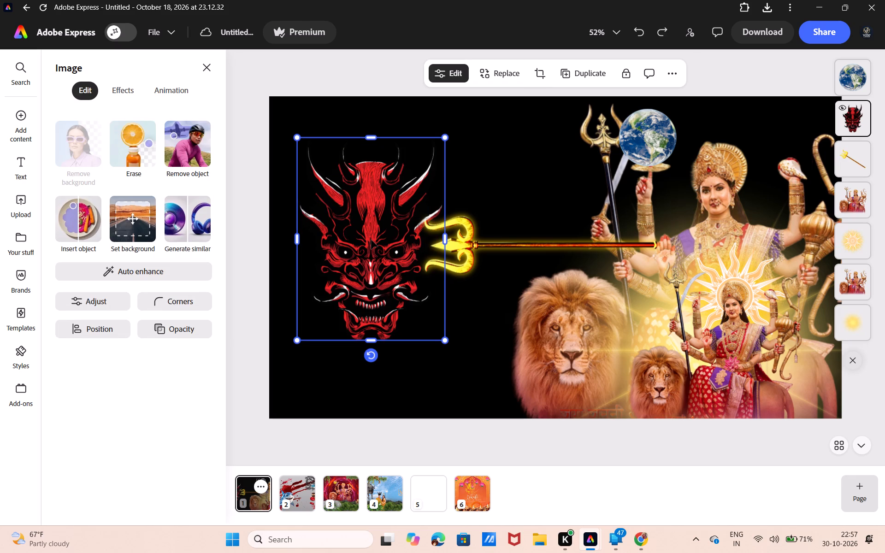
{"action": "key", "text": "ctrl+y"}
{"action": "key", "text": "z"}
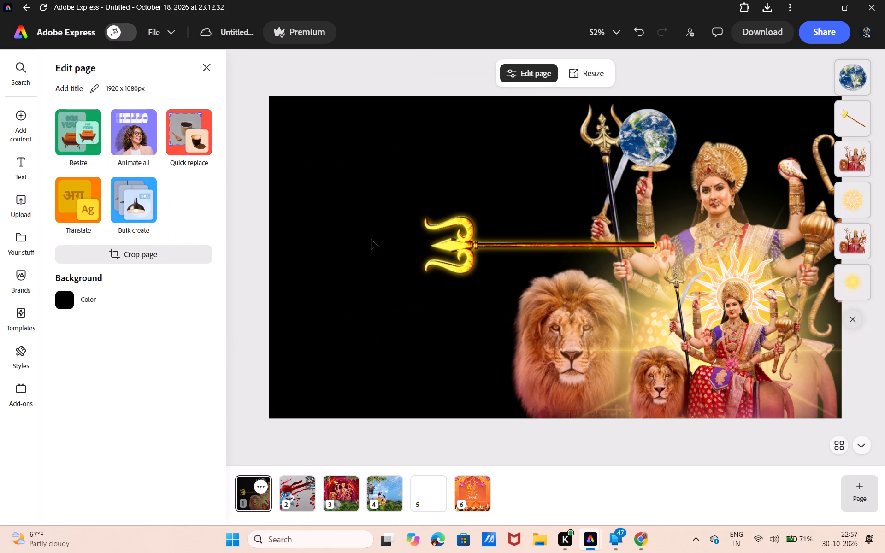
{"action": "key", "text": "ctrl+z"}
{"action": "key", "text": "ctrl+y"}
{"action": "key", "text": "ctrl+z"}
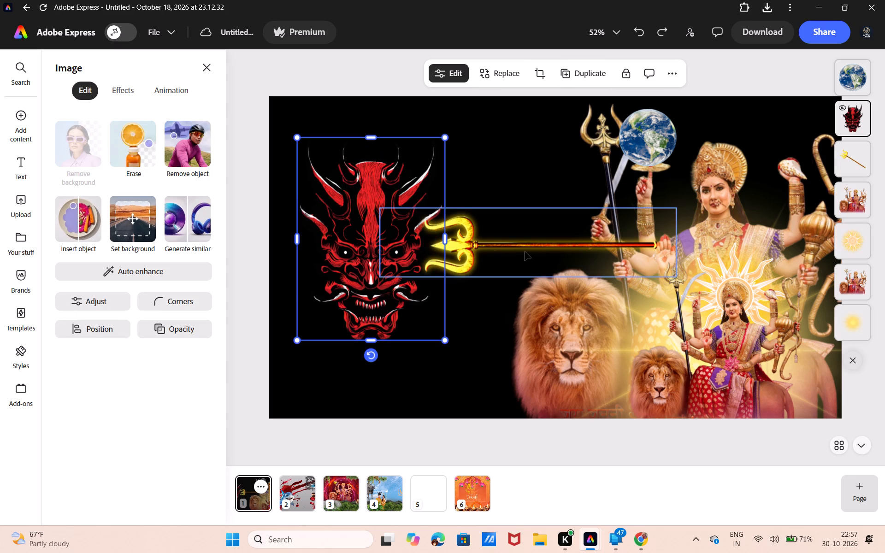
Try the trident at several positions across the mask, and place it between the mask and the goddess.
{"action": "left_click_drag", "start_coordinate": [526, 251], "coordinate": [311, 229]}
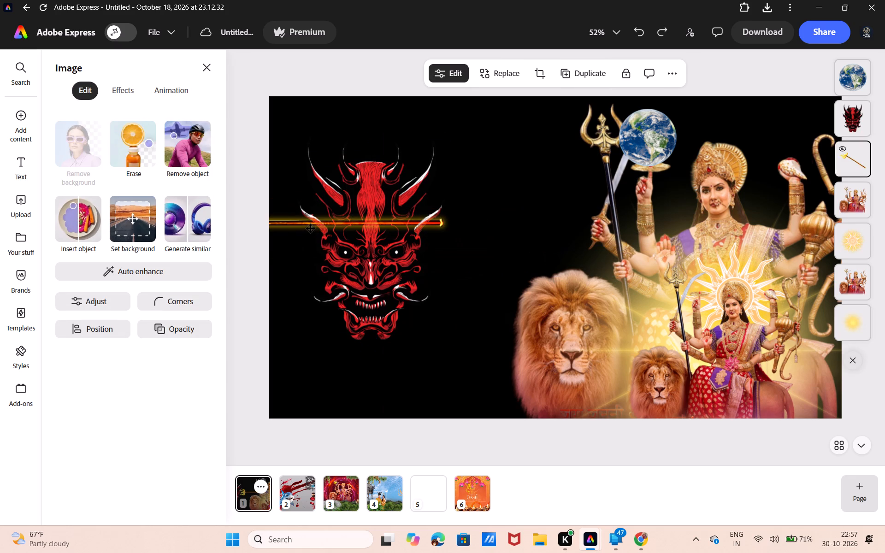
{"action": "left_click_drag", "start_coordinate": [311, 229], "coordinate": [498, 265]}
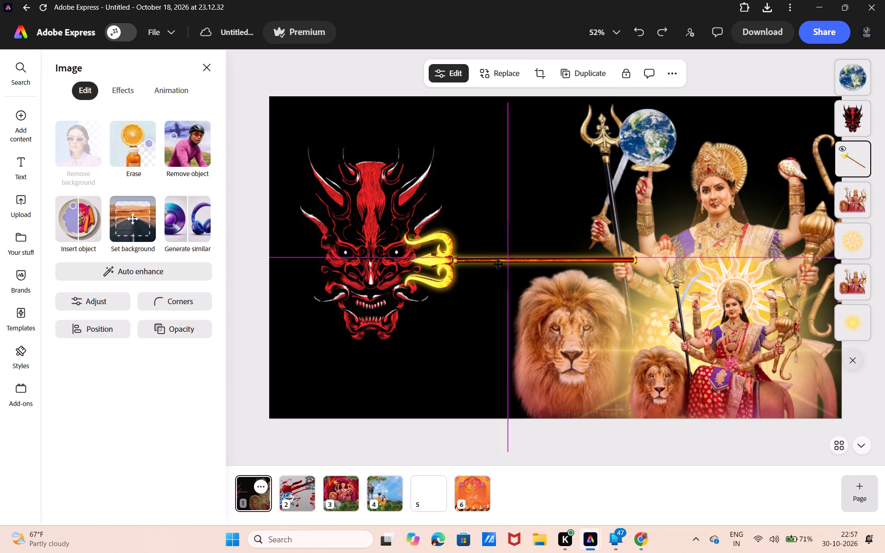
{"action": "left_click_drag", "start_coordinate": [498, 265], "coordinate": [354, 261]}
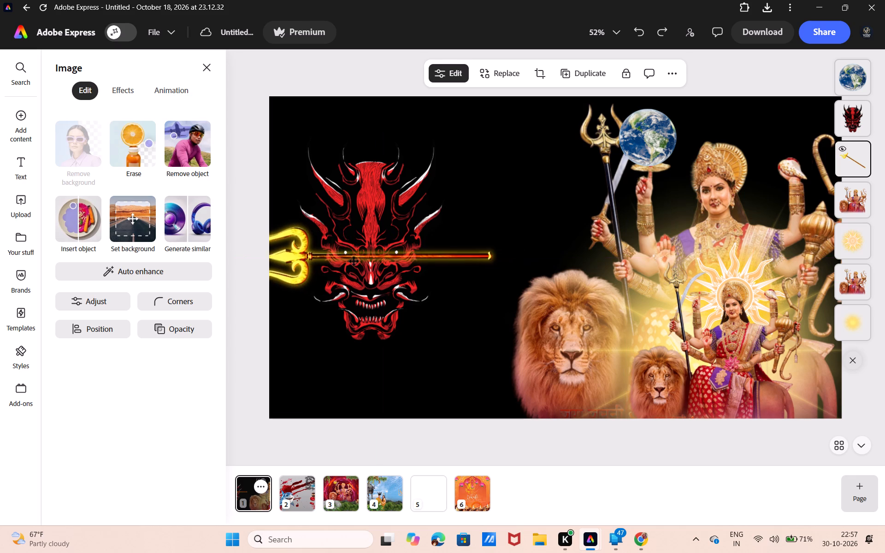
{"action": "left_click_drag", "start_coordinate": [354, 261], "coordinate": [356, 261]}
{"action": "left_click_drag", "start_coordinate": [372, 241], "coordinate": [375, 154]}
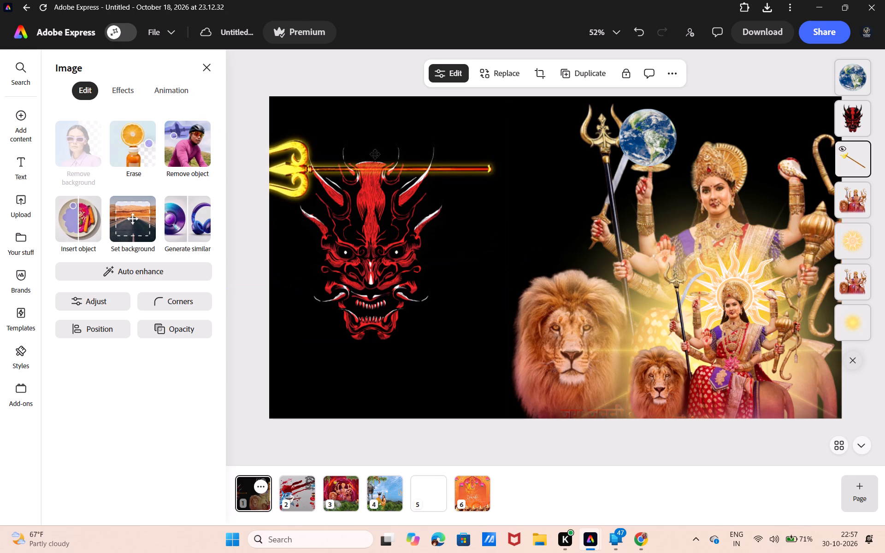
{"action": "left_click_drag", "start_coordinate": [375, 154], "coordinate": [608, 227]}
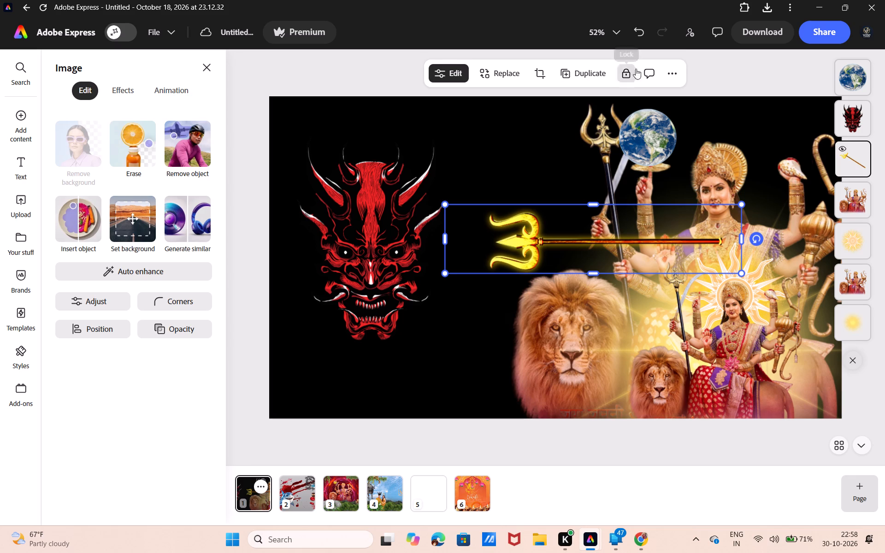
Duplicate the horizontal golden trident seven times.
{"action": "left_click", "coordinate": [668, 74]}
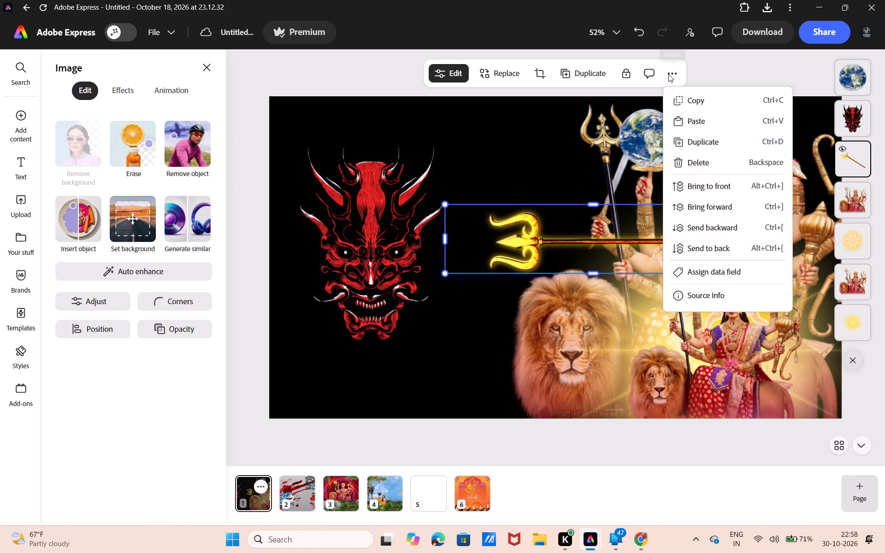
{"action": "key", "text": "ctrl+d"}
{"action": "key", "text": "ctrl+d"}
{"action": "key", "text": "ctrl+d"}
{"action": "key", "text": "ctrl+d"}
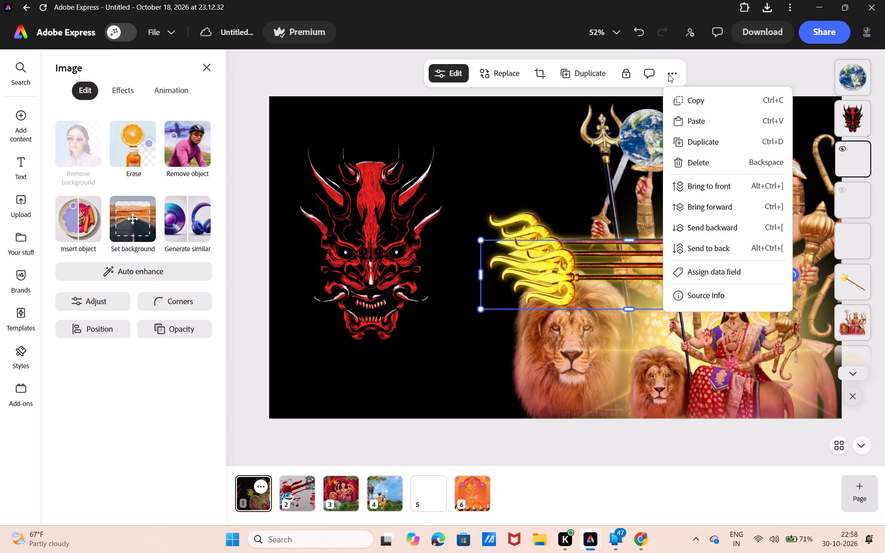
{"action": "key", "text": "d"}
{"action": "key", "text": "ctrl+d"}
{"action": "key", "text": "ctrl+d"}
{"action": "type", "text": "ddddddd"}
{"action": "key", "text": "ctrl+d"}
{"action": "key", "text": "d"}
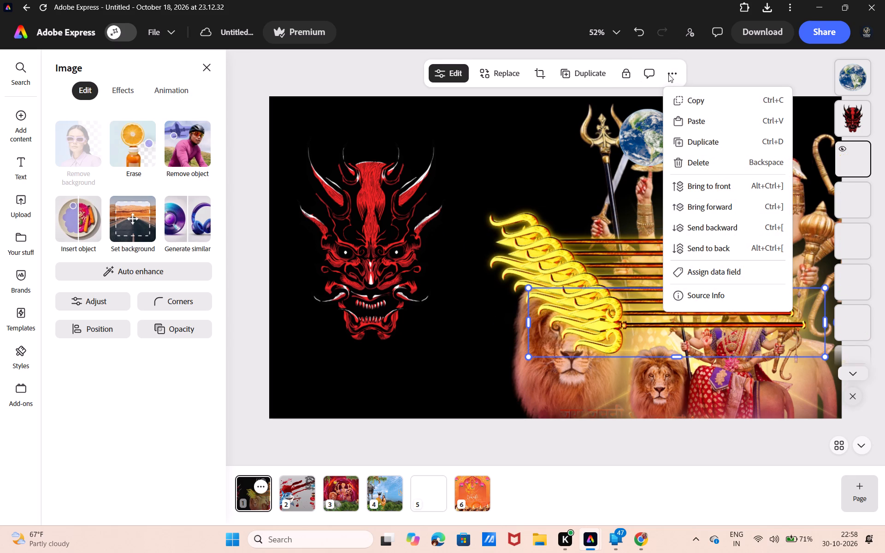
Delete the newest trident duplicate, the lowest one in the stack over the lion.
{"action": "key", "text": "BackSpace"}
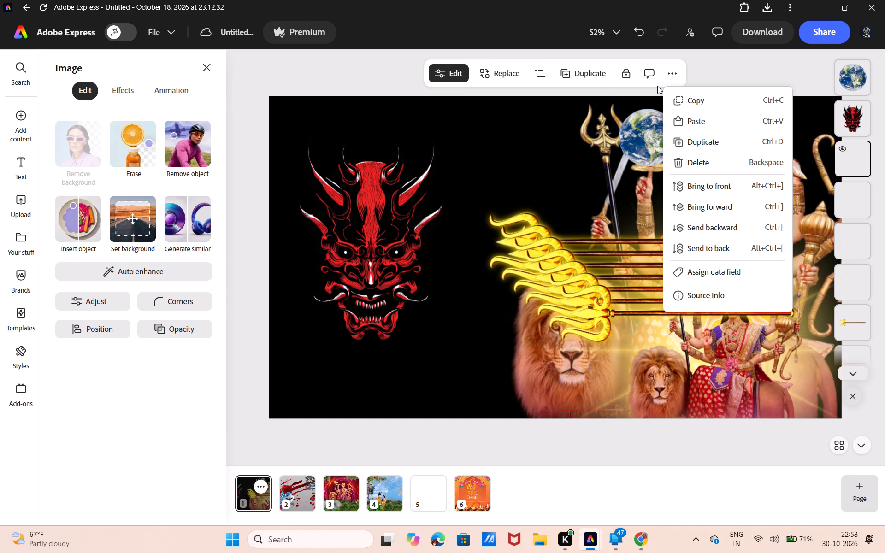
{"action": "key", "text": "BackSpace"}
{"action": "key", "text": "BackSpace"}
{"action": "key", "text": "BackSpace"}
{"action": "key", "text": "BackSpace"}
{"action": "key", "text": "BackSpace"}
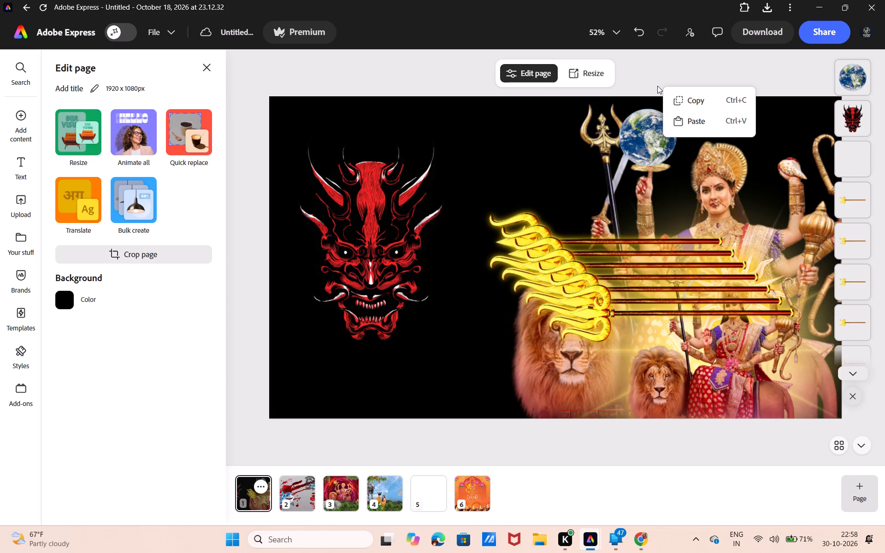
{"action": "key", "text": "BackSpace"}
{"action": "key", "text": "BackSpace"}
{"action": "key", "text": "BackSpace"}
{"action": "key", "text": "BackSpace"}
{"action": "key", "text": "BackSpace"}
{"action": "key", "text": "BackSpace"}
{"action": "key", "text": "BackSpace"}
{"action": "left_click", "coordinate": [680, 298]}
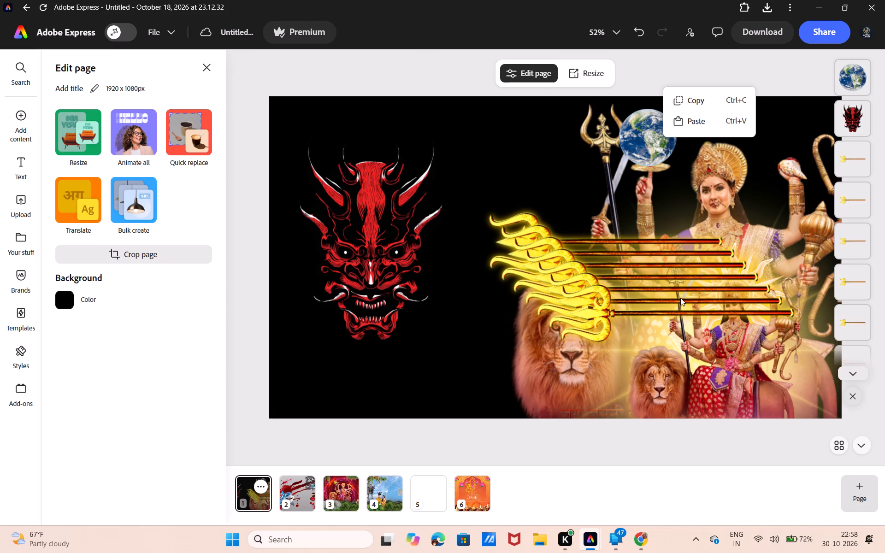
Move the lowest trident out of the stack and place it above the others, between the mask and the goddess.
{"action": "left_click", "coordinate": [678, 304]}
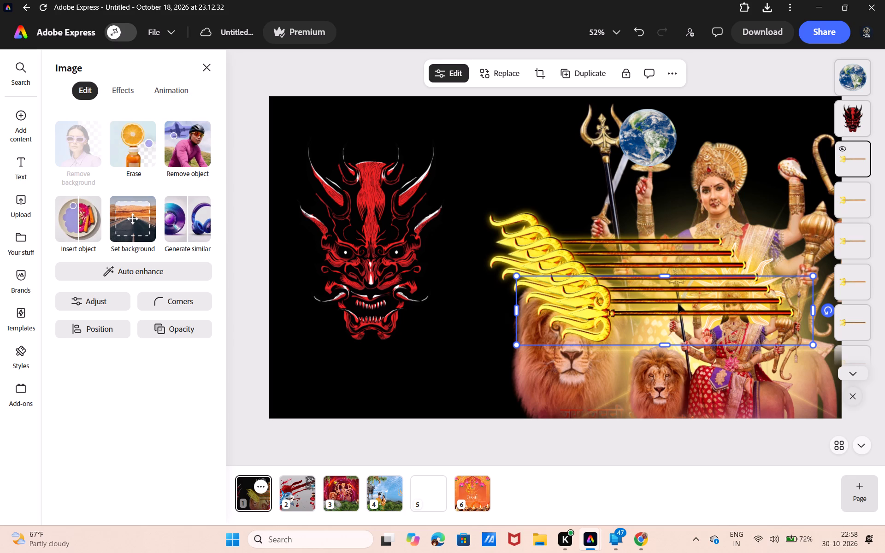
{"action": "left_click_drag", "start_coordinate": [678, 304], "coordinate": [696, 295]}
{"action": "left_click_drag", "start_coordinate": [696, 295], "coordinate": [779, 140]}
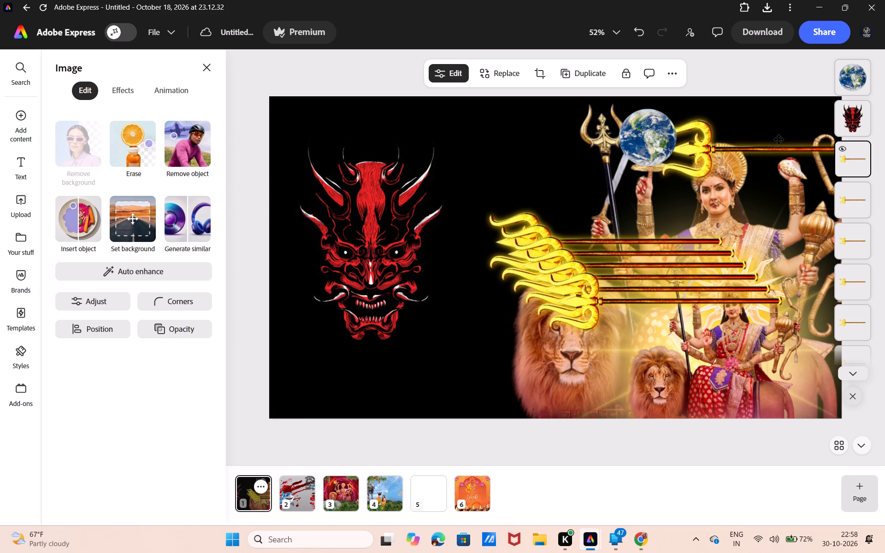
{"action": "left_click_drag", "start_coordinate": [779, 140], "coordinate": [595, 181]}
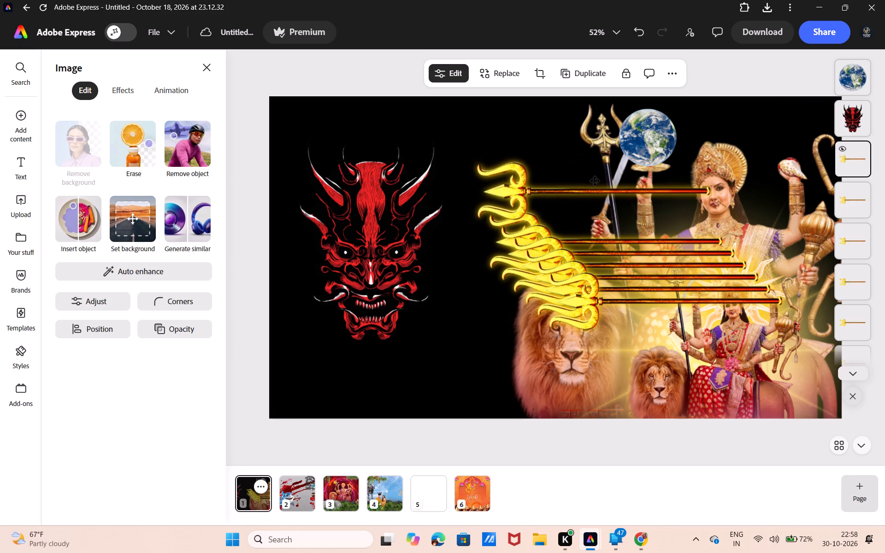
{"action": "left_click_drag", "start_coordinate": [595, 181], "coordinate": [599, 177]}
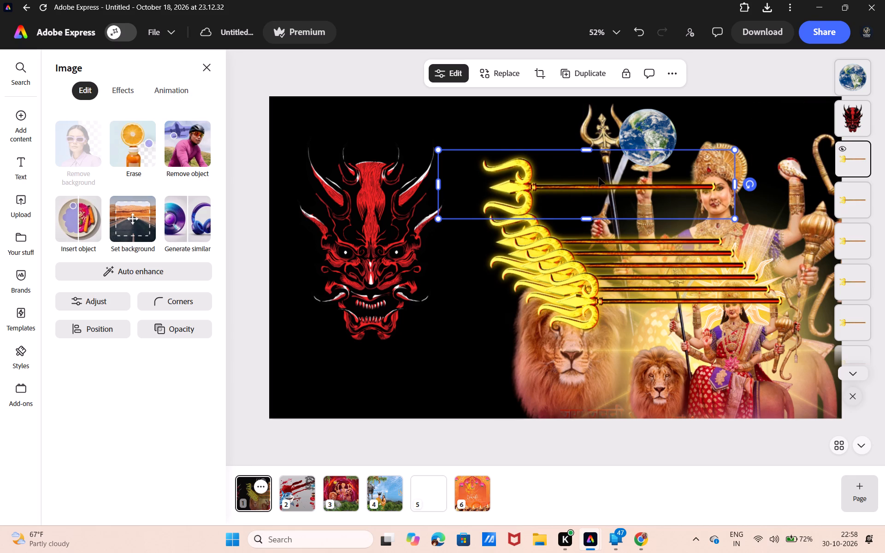
Delete six of the golden tridents, including the separated upper one, keeping a single trident beside the lion.
{"action": "left_click", "coordinate": [638, 241]}
{"action": "key", "text": "BackSpace"}
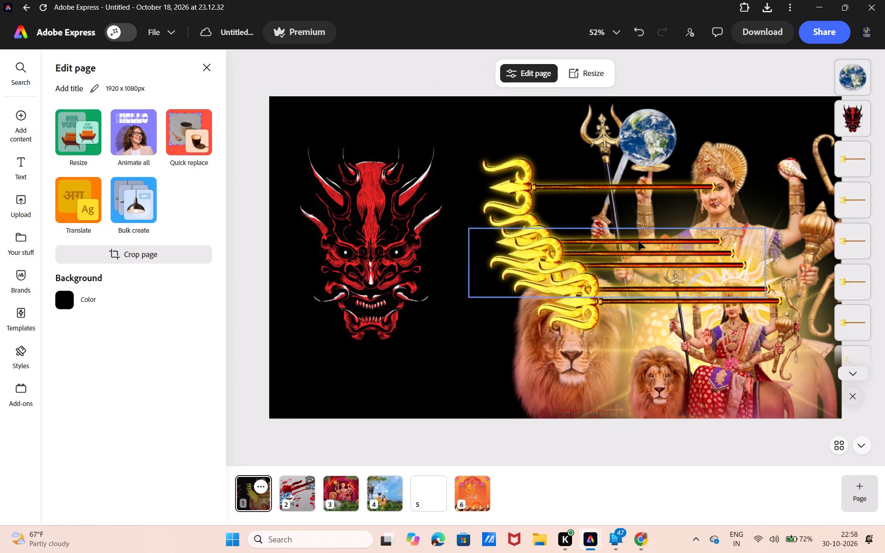
{"action": "left_click", "coordinate": [638, 241]}
{"action": "key", "text": "BackSpace"}
{"action": "left_click", "coordinate": [638, 241]}
{"action": "key", "text": "BackSpace"}
{"action": "left_click", "coordinate": [638, 241]}
{"action": "key", "text": "BackSpace"}
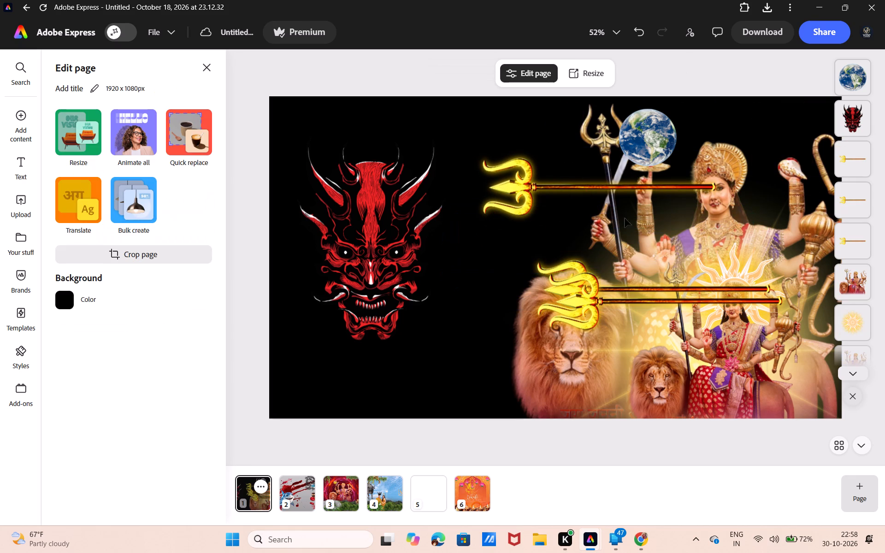
{"action": "left_click", "coordinate": [603, 181]}
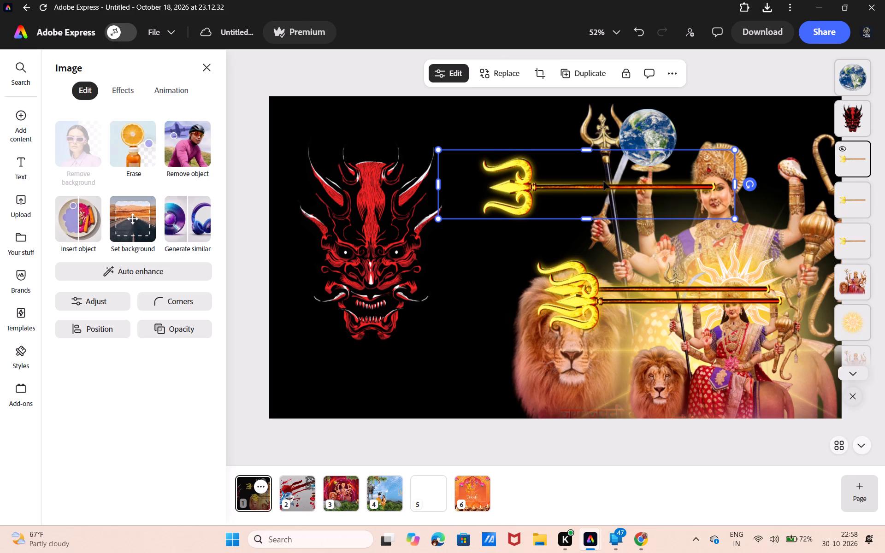
{"action": "key", "text": "BackSpace"}
{"action": "left_click", "coordinate": [629, 298]}
{"action": "key", "text": "BackSpace"}
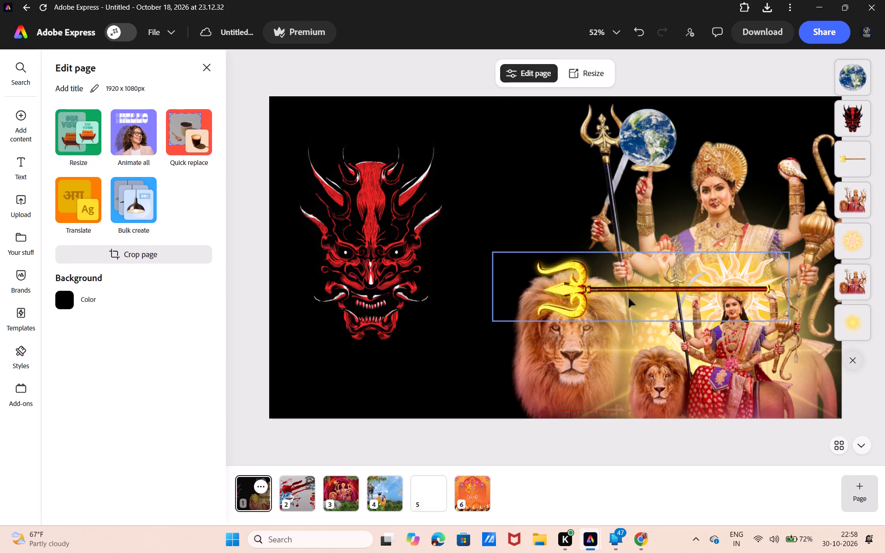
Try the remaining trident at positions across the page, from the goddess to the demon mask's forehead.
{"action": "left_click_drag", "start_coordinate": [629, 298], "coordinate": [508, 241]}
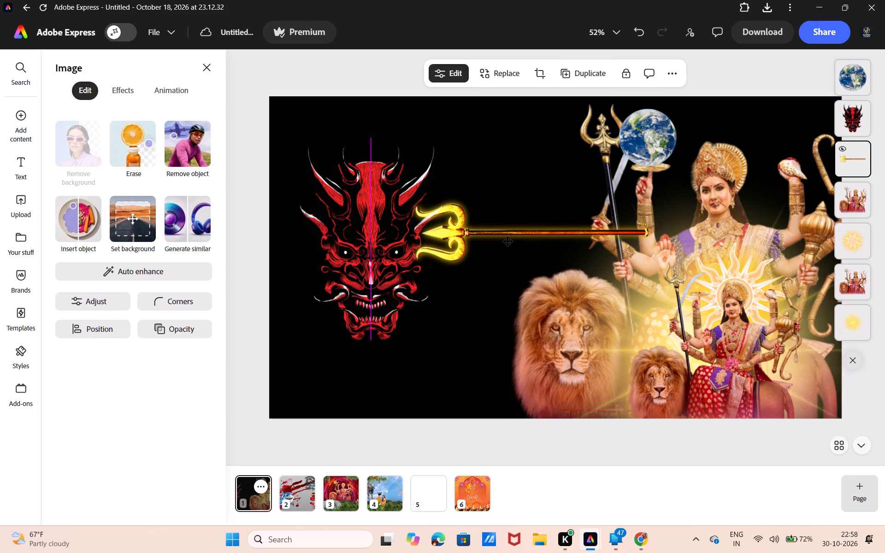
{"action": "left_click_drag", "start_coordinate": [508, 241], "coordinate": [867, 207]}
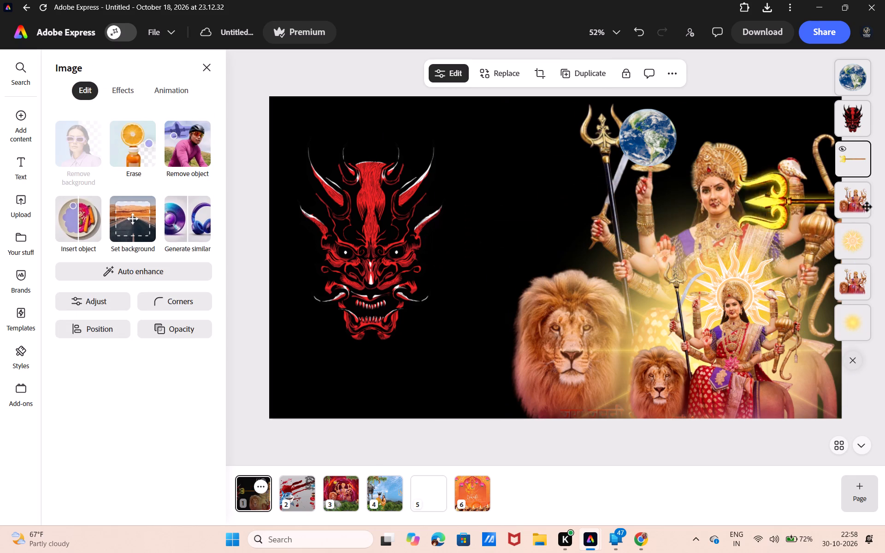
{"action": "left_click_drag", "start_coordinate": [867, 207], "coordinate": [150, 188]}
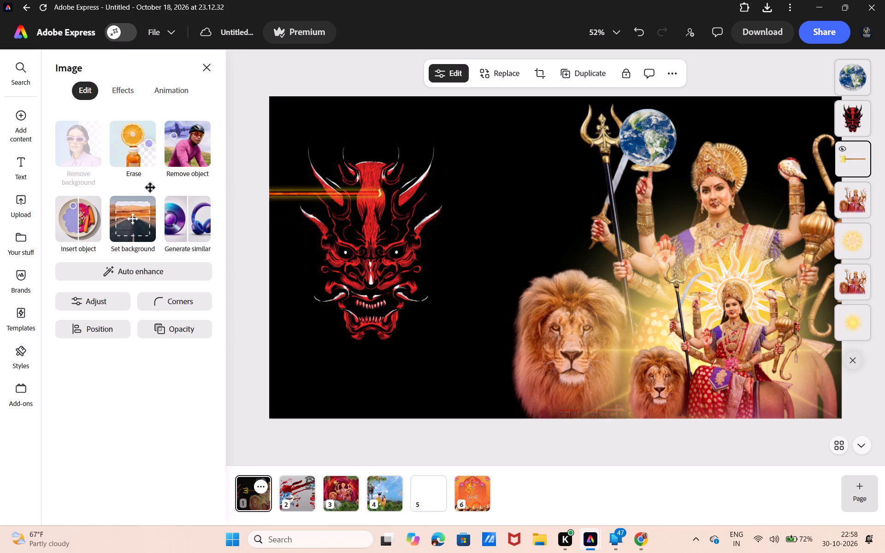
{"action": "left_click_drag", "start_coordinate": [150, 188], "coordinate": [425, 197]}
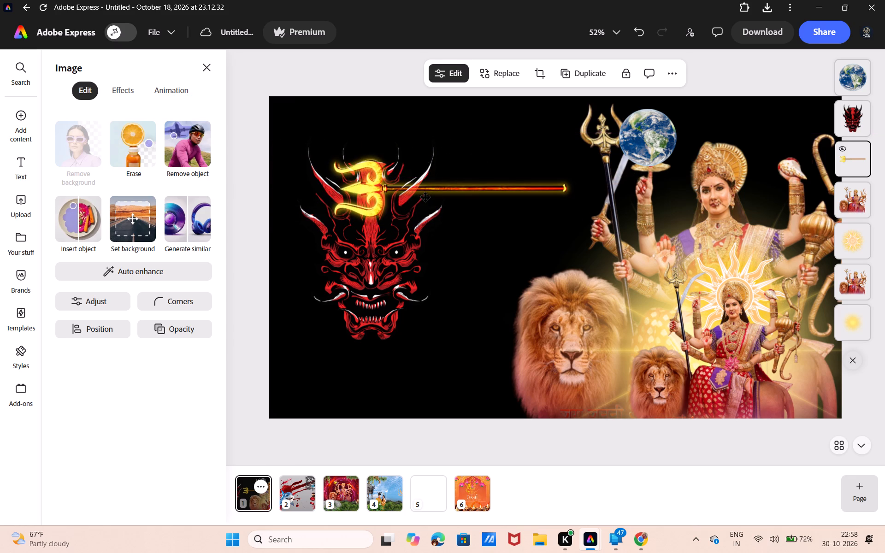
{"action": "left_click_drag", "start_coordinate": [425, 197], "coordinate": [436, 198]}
Delete the red demon mask and the remaining golden trident.
{"action": "left_click", "coordinate": [428, 243]}
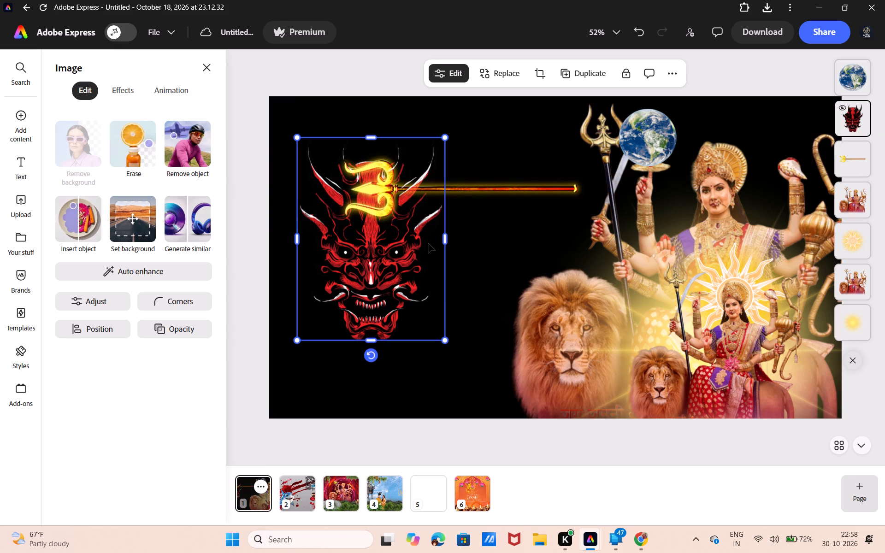
{"action": "left_click", "coordinate": [428, 243]}
{"action": "key", "text": "BackSpace"}
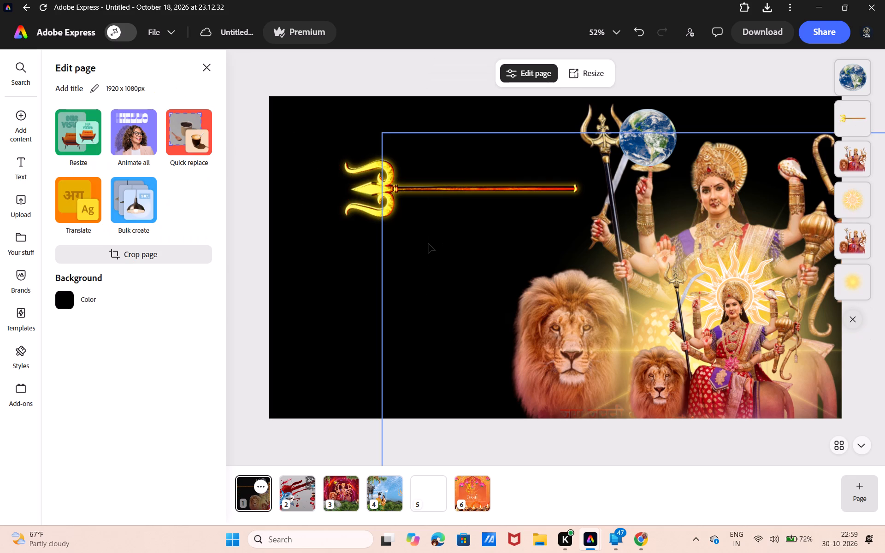
{"action": "left_click", "coordinate": [343, 194]}
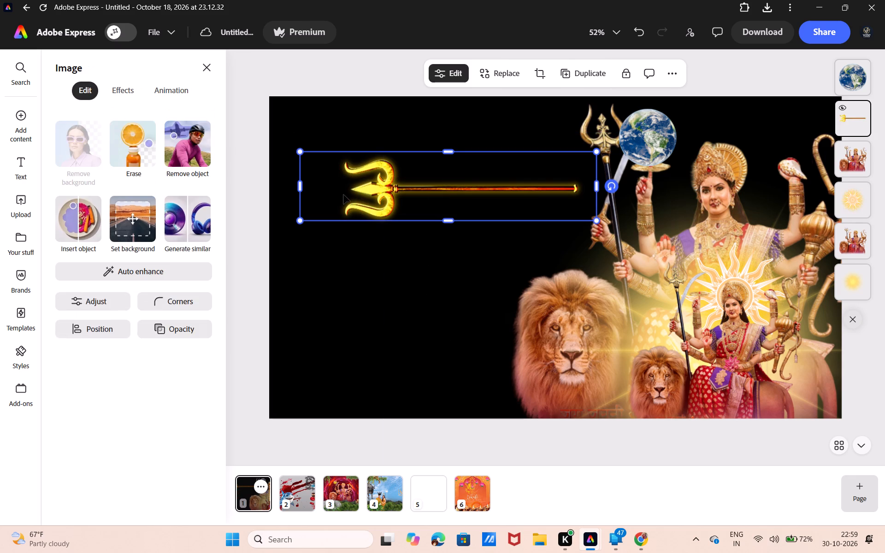
{"action": "key", "text": "BackSpace"}
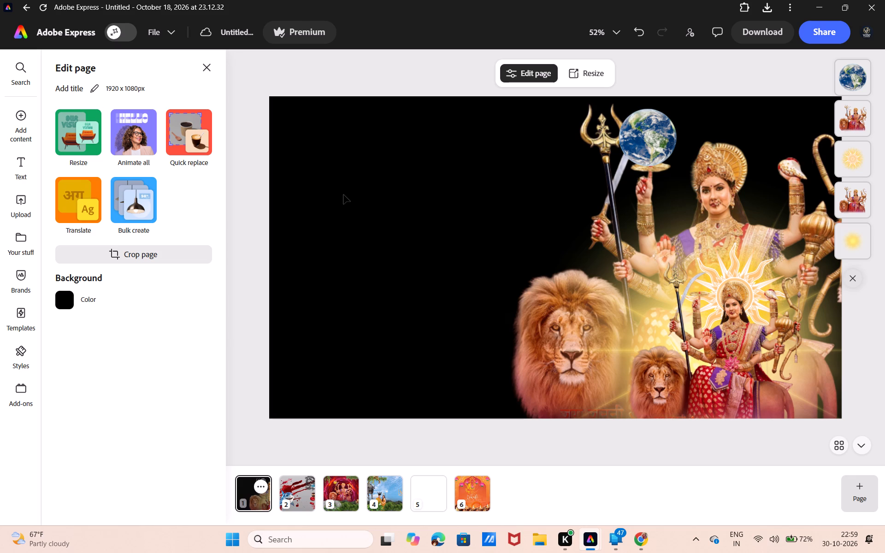
Duplicate the large goddess and lion image and place the copy in the empty black area beside the original.
{"action": "left_click", "coordinate": [734, 169]}
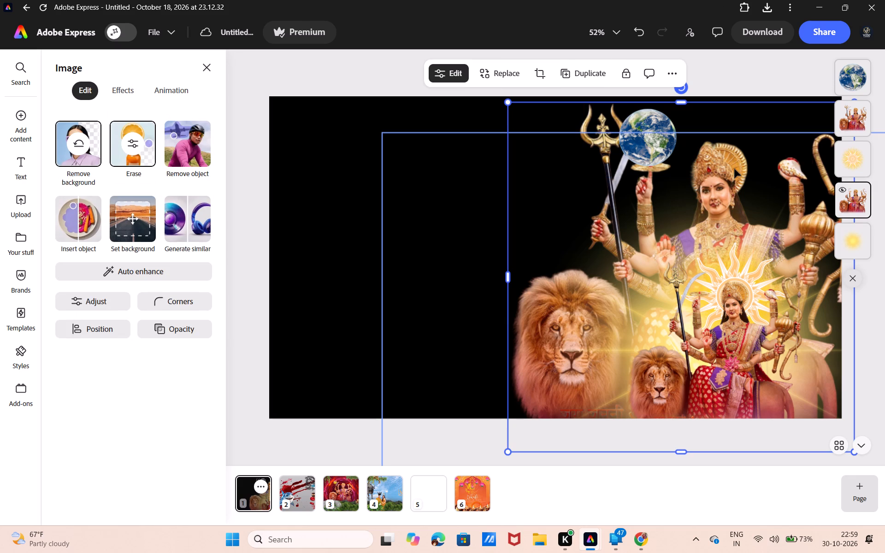
{"action": "key", "text": "ctrl+d"}
{"action": "left_click_drag", "start_coordinate": [756, 165], "coordinate": [745, 153]}
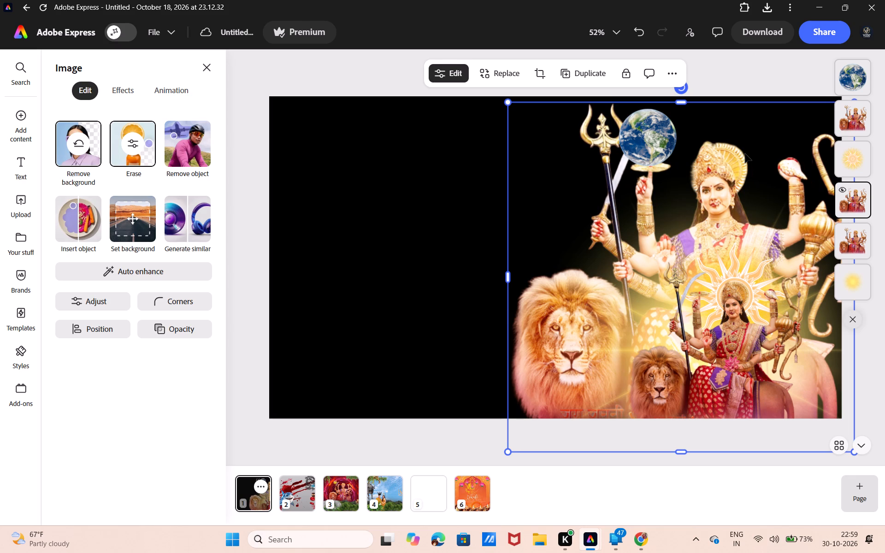
{"action": "left_click_drag", "start_coordinate": [745, 153], "coordinate": [735, 150]}
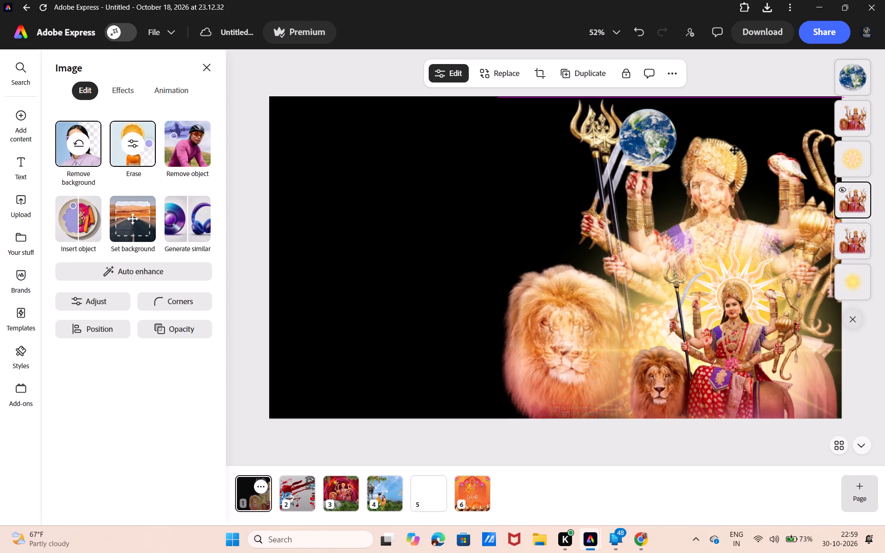
{"action": "left_click_drag", "start_coordinate": [735, 150], "coordinate": [551, 140]}
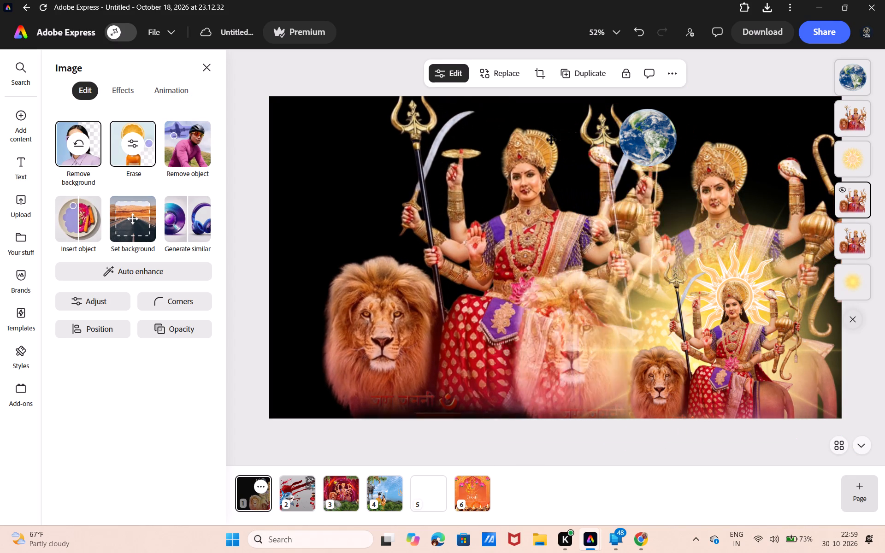
{"action": "left_click_drag", "start_coordinate": [551, 140], "coordinate": [497, 156]}
Duplicate the Earth globe and place the copy above the disc on the duplicated goddess's raised finger.
{"action": "left_click", "coordinate": [648, 114]}
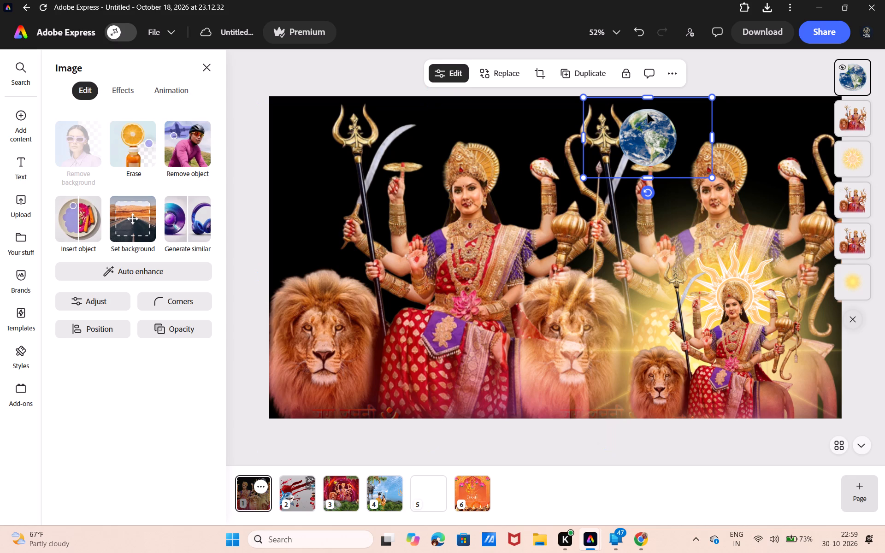
{"action": "key", "text": "ctrl+d"}
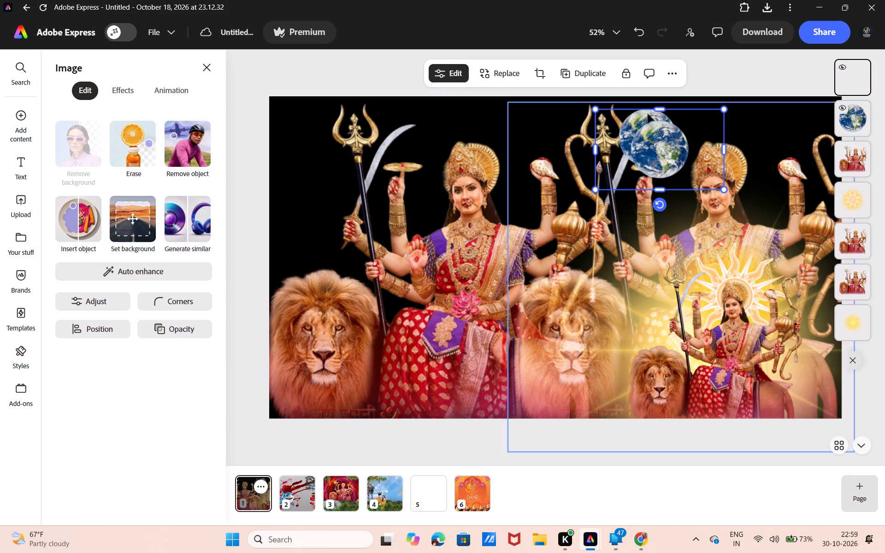
{"action": "left_click_drag", "start_coordinate": [653, 129], "coordinate": [638, 129]}
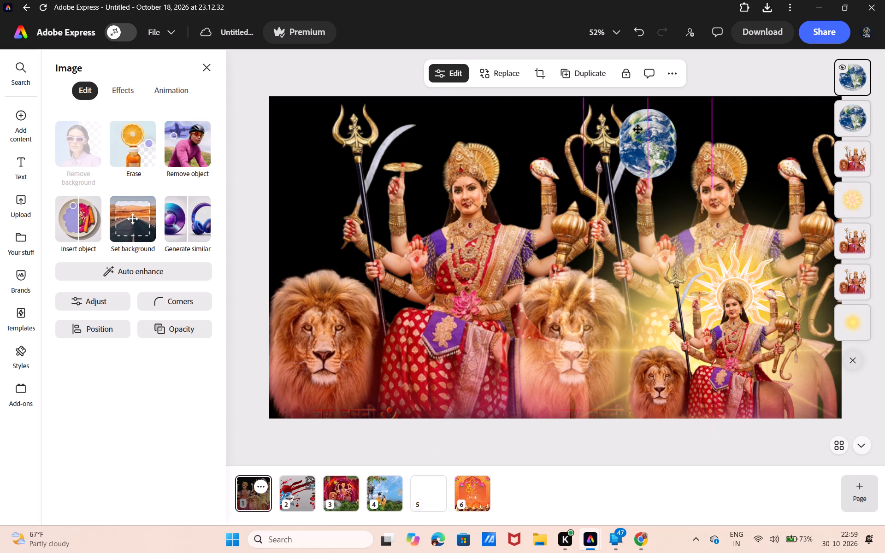
{"action": "left_click_drag", "start_coordinate": [638, 129], "coordinate": [421, 134]}
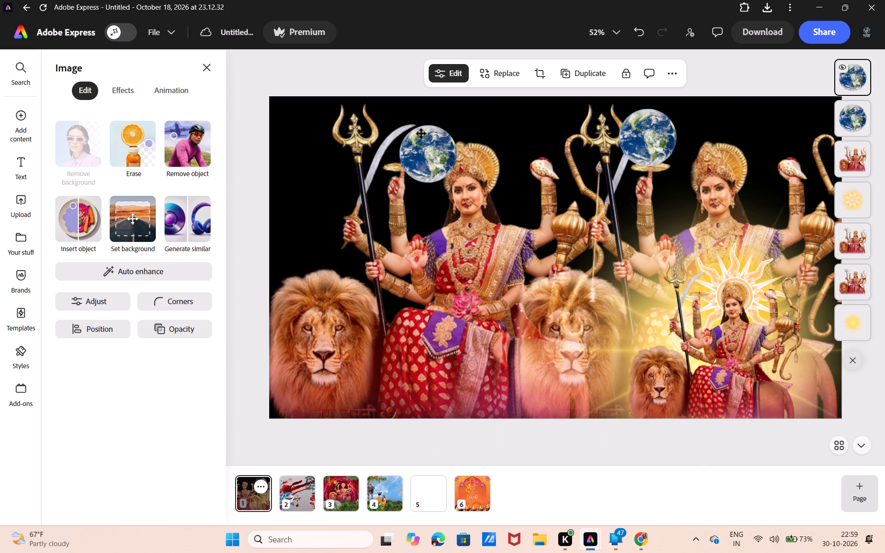
{"action": "left_click_drag", "start_coordinate": [421, 134], "coordinate": [395, 117]}
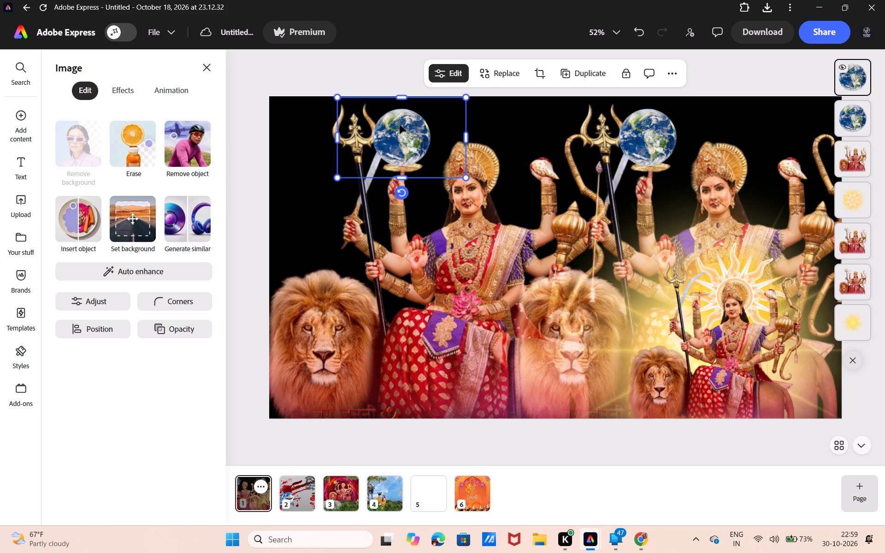
Group the duplicated goddess and lion image with its globe and scale the group down to roughly half size.
{"action": "left_click", "coordinate": [299, 114]}
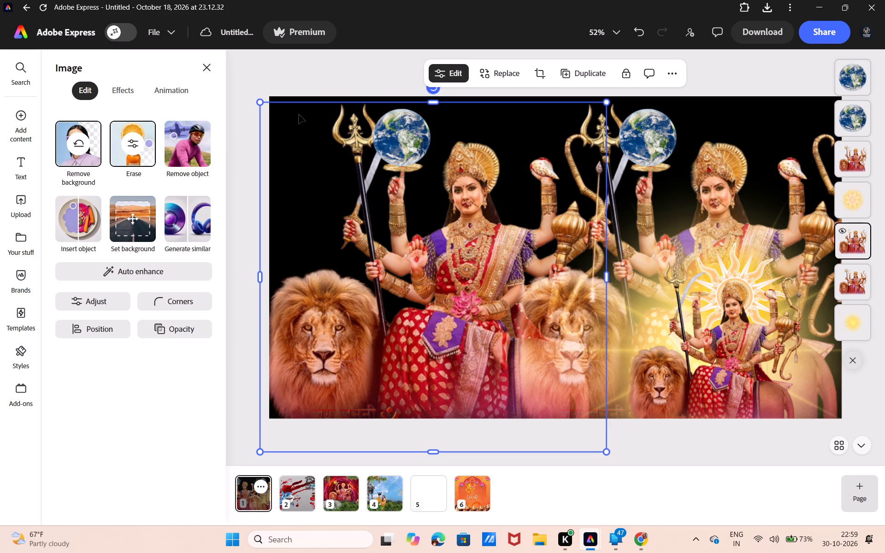
{"action": "left_click_drag", "start_coordinate": [295, 94], "coordinate": [379, 219]}
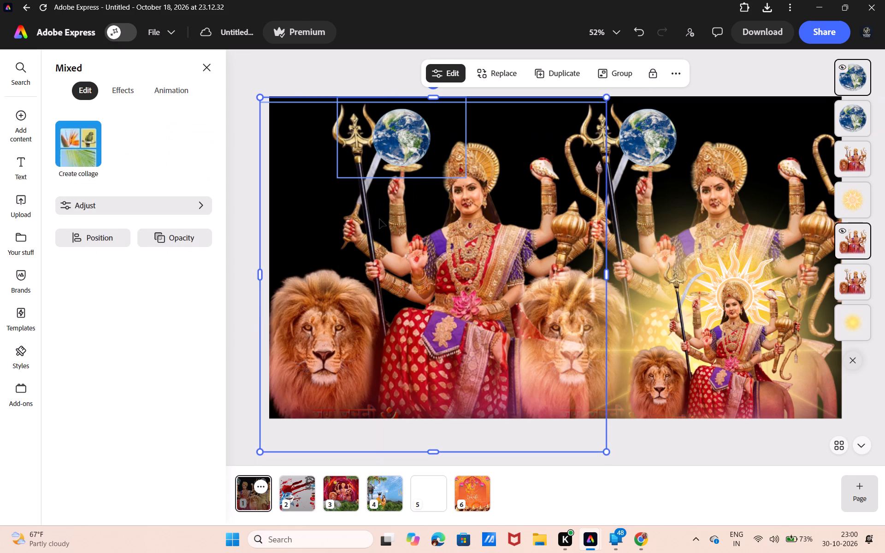
{"action": "left_click", "coordinate": [621, 75]}
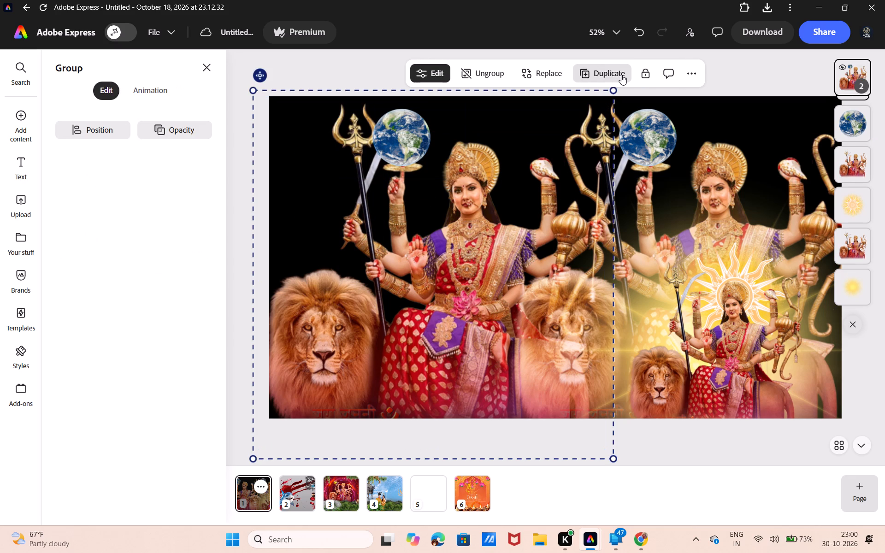
{"action": "left_click_drag", "start_coordinate": [612, 89], "coordinate": [502, 233]}
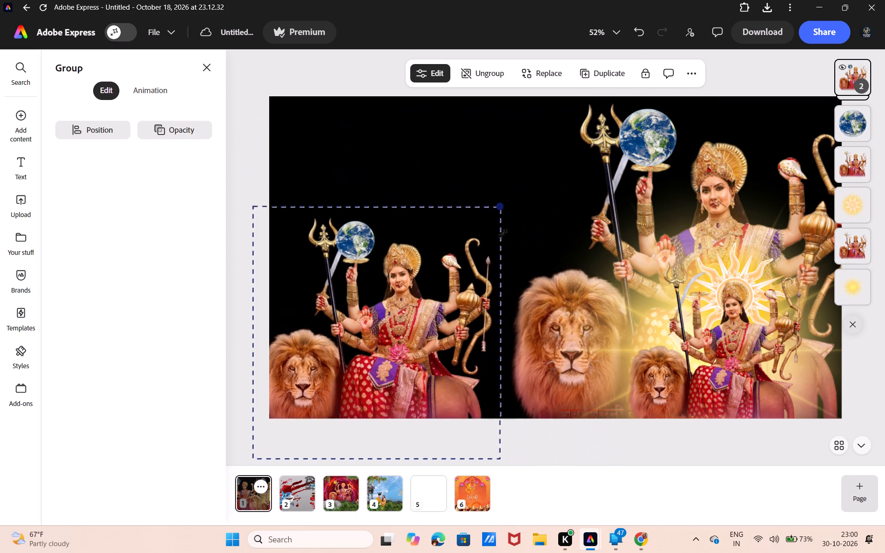
{"action": "left_click_drag", "start_coordinate": [502, 233], "coordinate": [456, 288]}
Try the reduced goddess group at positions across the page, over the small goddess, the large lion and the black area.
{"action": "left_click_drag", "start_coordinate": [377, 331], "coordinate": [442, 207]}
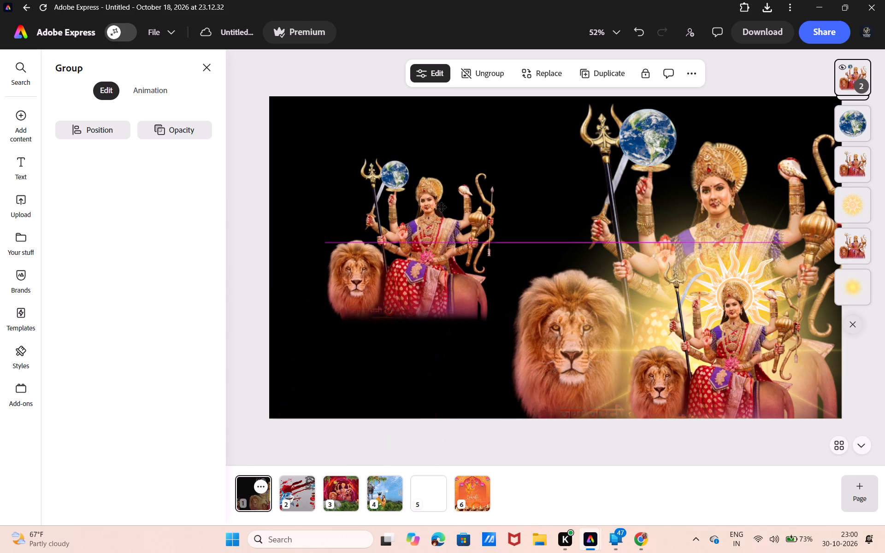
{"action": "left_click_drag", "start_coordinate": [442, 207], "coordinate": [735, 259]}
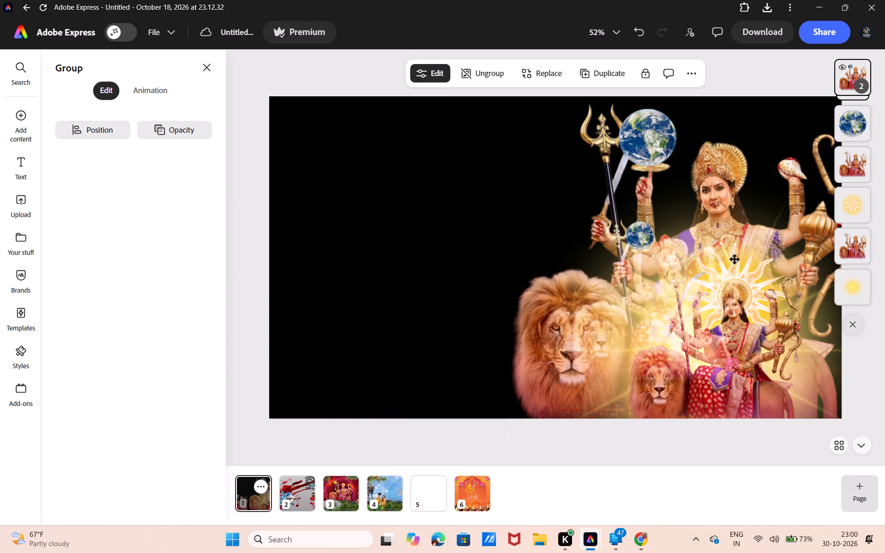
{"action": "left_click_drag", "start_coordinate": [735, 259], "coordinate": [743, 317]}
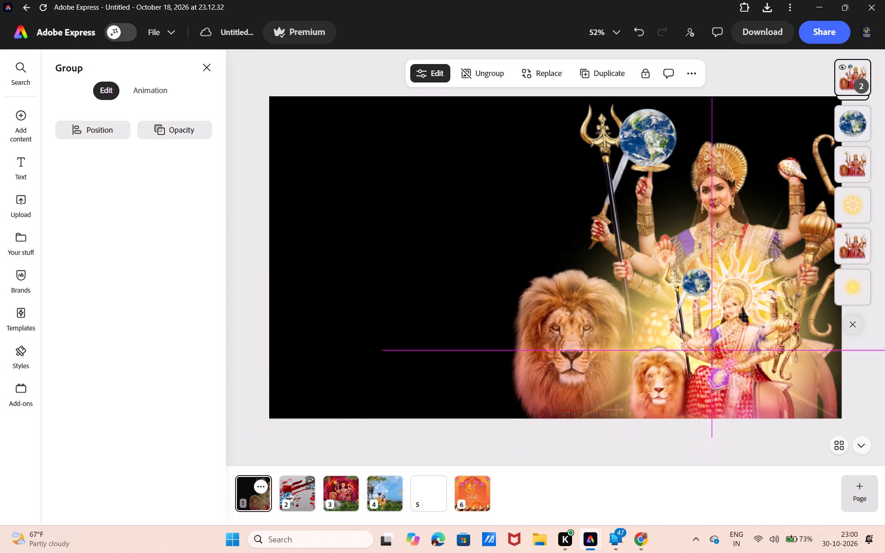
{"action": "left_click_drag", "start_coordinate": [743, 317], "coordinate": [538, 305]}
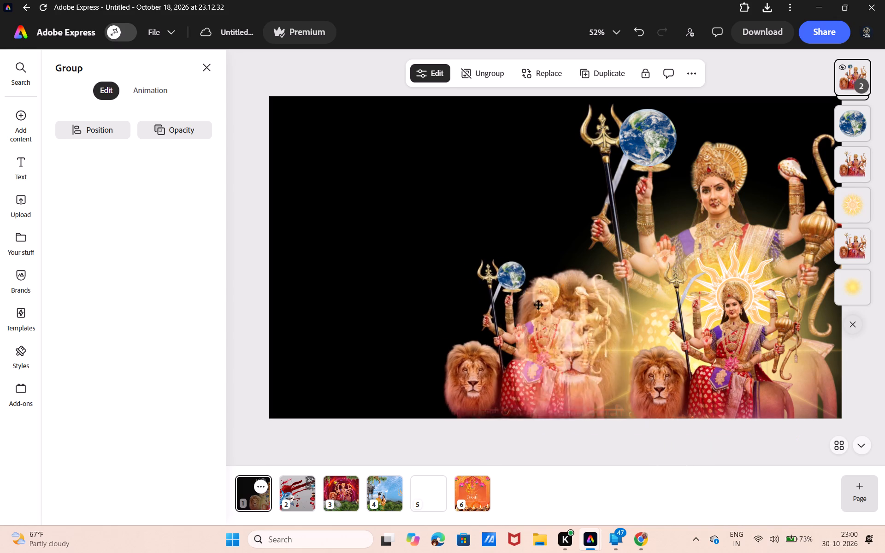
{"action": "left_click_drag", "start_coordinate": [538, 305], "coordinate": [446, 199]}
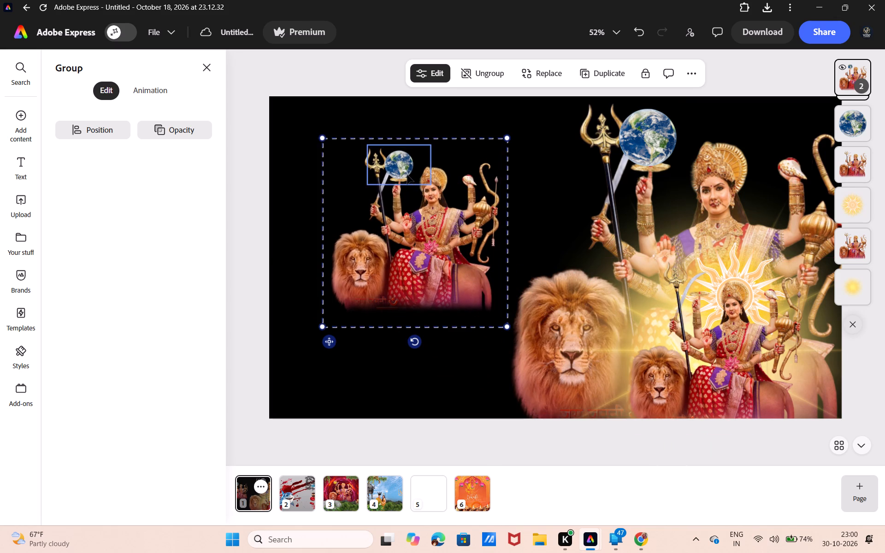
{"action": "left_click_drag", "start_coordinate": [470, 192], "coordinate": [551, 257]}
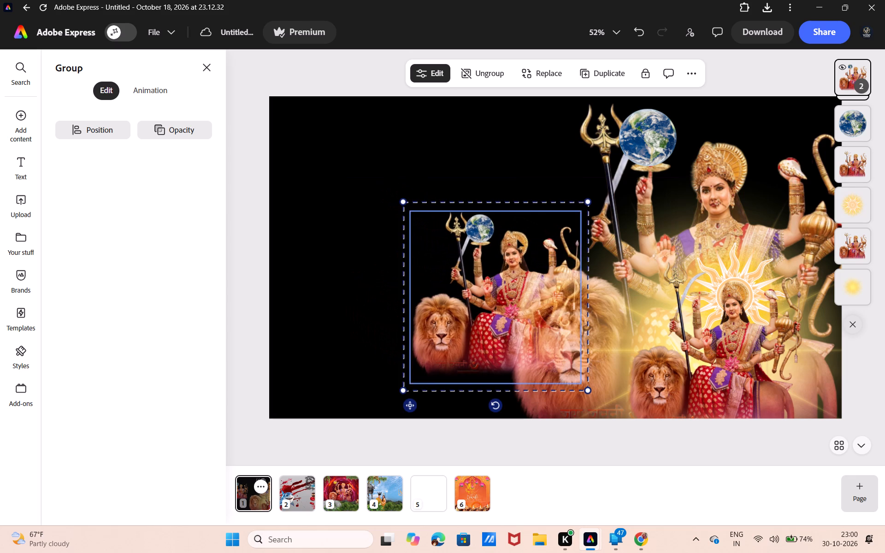
Enlarge the globe inside the group and move it to the empty black area at the page's upper left.
{"action": "left_click", "coordinate": [490, 223]}
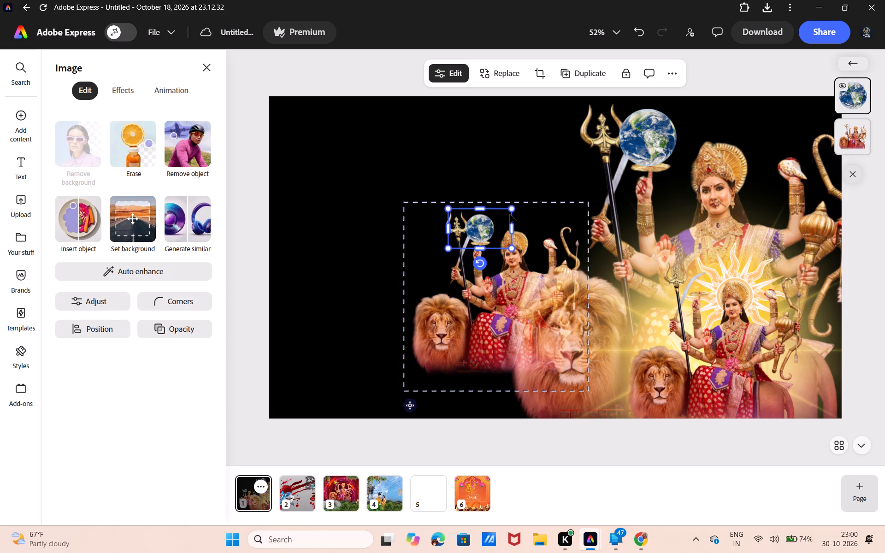
{"action": "left_click_drag", "start_coordinate": [510, 210], "coordinate": [511, 209]}
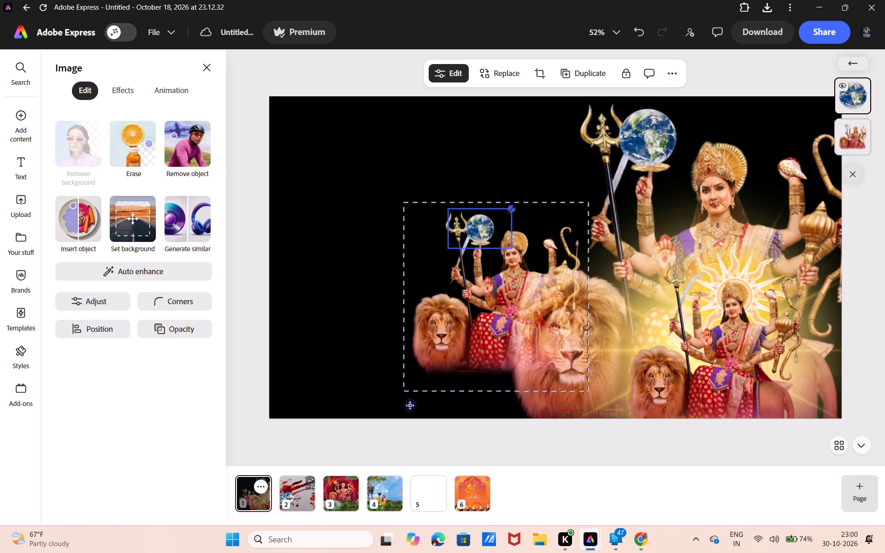
{"action": "left_click_drag", "start_coordinate": [511, 209], "coordinate": [587, 154]}
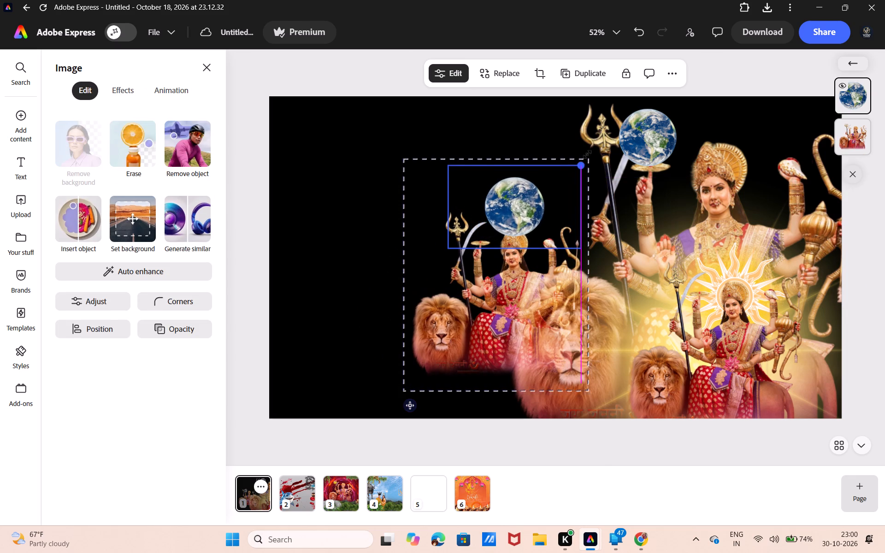
{"action": "left_click_drag", "start_coordinate": [587, 154], "coordinate": [598, 150]}
{"action": "left_click_drag", "start_coordinate": [547, 171], "coordinate": [383, 149]}
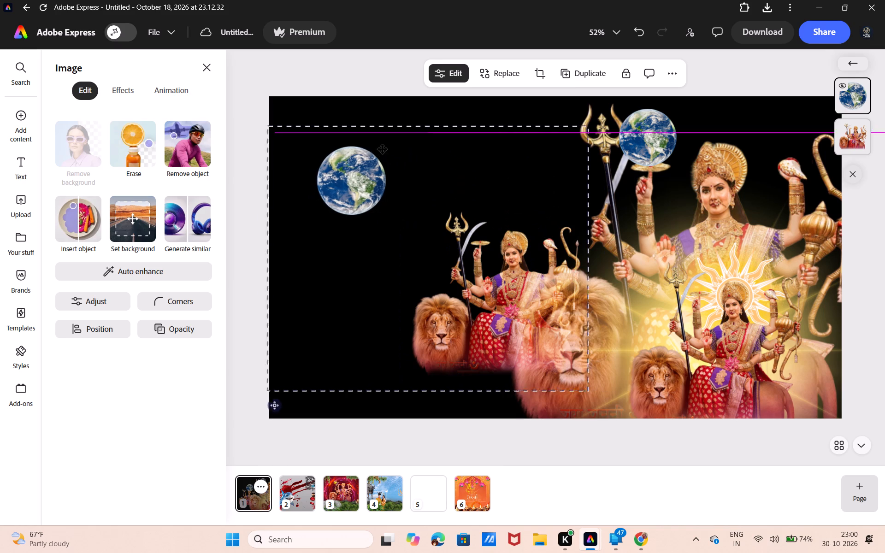
{"action": "left_click_drag", "start_coordinate": [383, 149], "coordinate": [389, 147]}
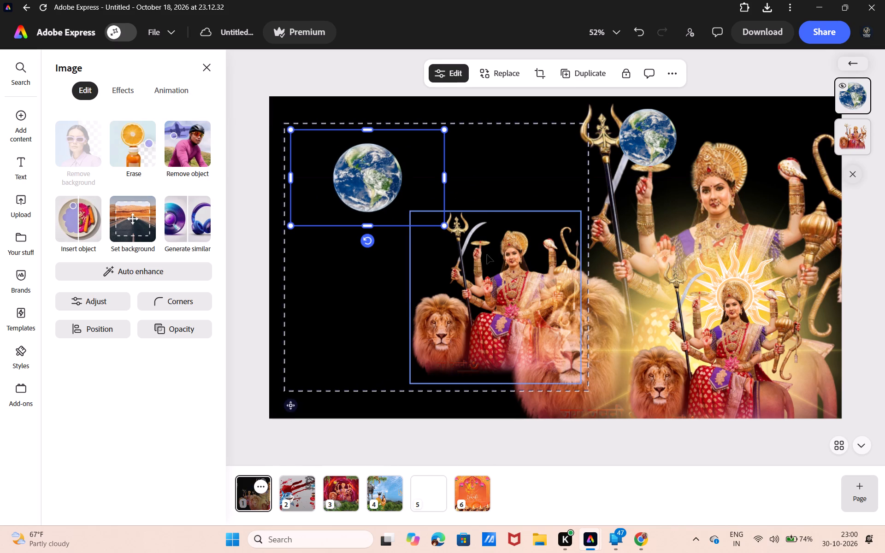
Shrink the grouped goddess and lion image to fit within the enlarged globe and centre it on the globe.
{"action": "left_click", "coordinate": [489, 257]}
{"action": "left_click_drag", "start_coordinate": [583, 211], "coordinate": [460, 337]}
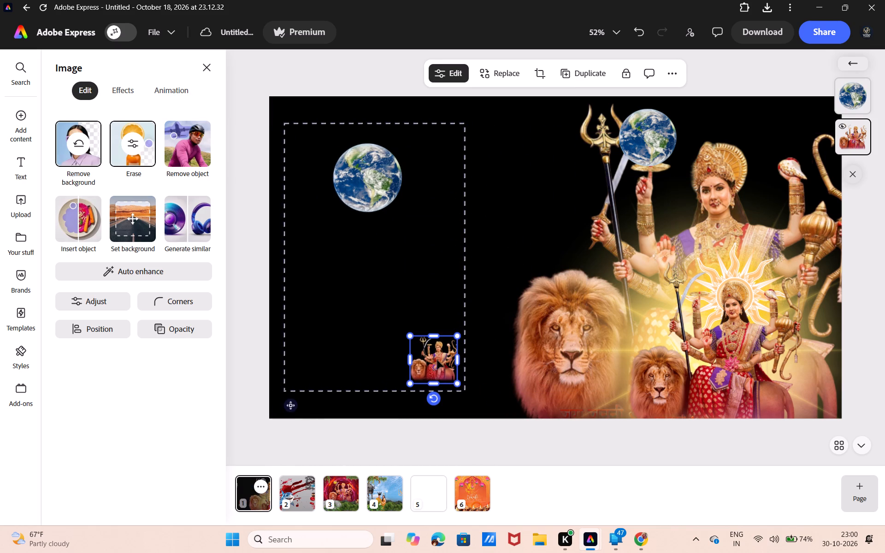
{"action": "left_click_drag", "start_coordinate": [437, 360], "coordinate": [369, 178]}
Bring the tiny goddess image in front of the globe in the group and enlarge it slightly.
{"action": "left_click_drag", "start_coordinate": [858, 145], "coordinate": [837, 139]}
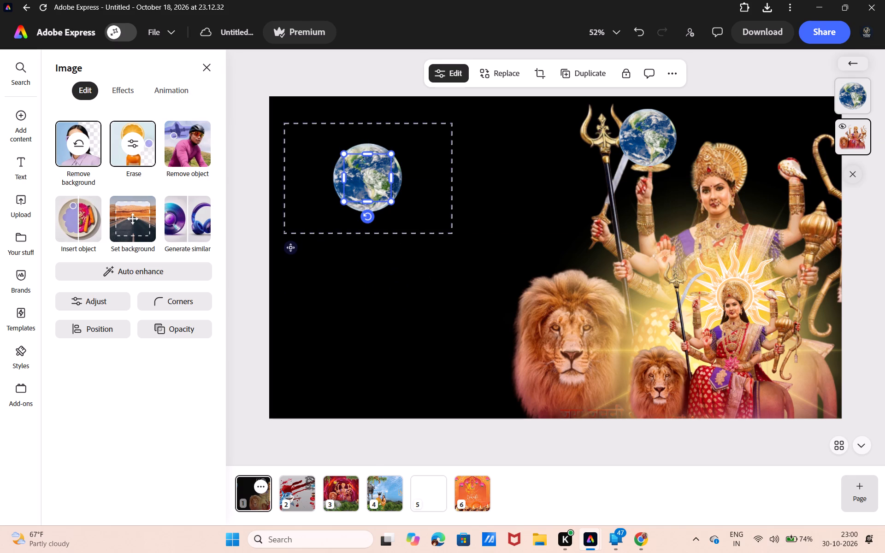
{"action": "left_click_drag", "start_coordinate": [837, 139], "coordinate": [842, 67]}
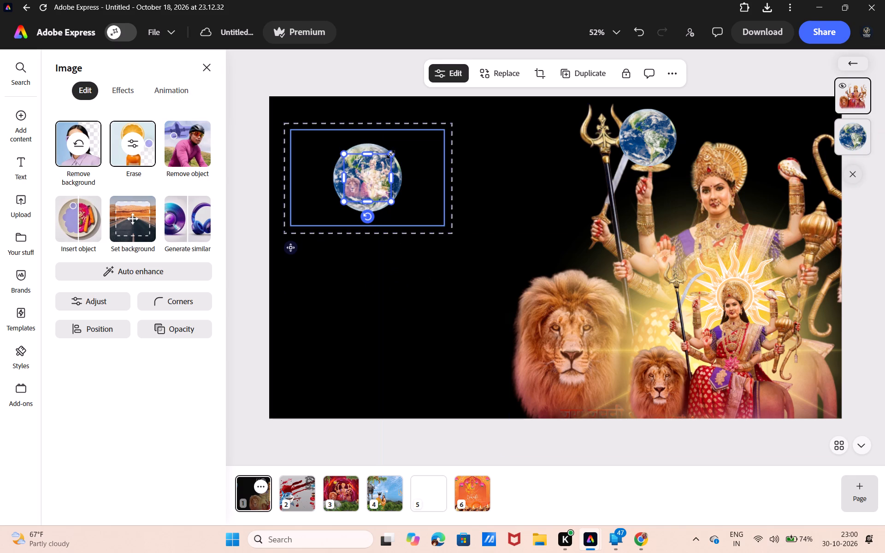
{"action": "left_click_drag", "start_coordinate": [390, 154], "coordinate": [396, 148]}
{"action": "left_click_drag", "start_coordinate": [380, 161], "coordinate": [375, 161]}
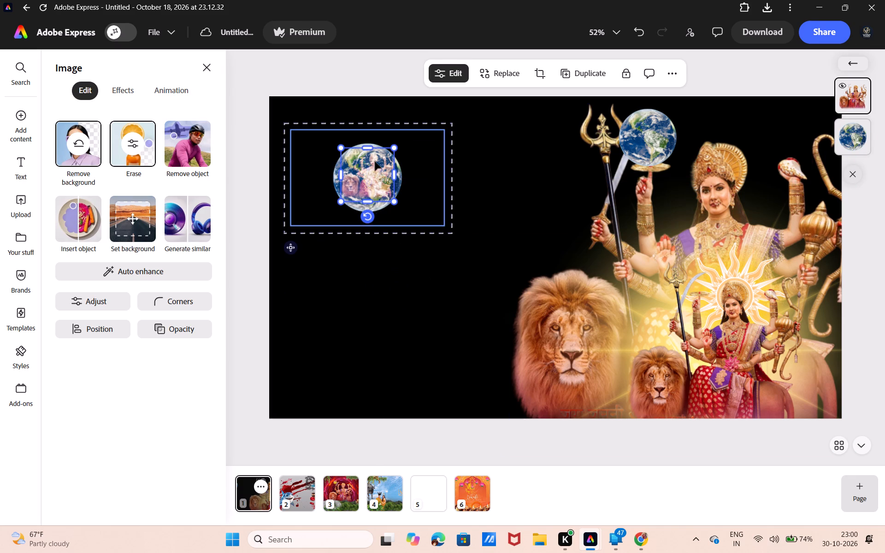
{"action": "left_click", "coordinate": [364, 74]}
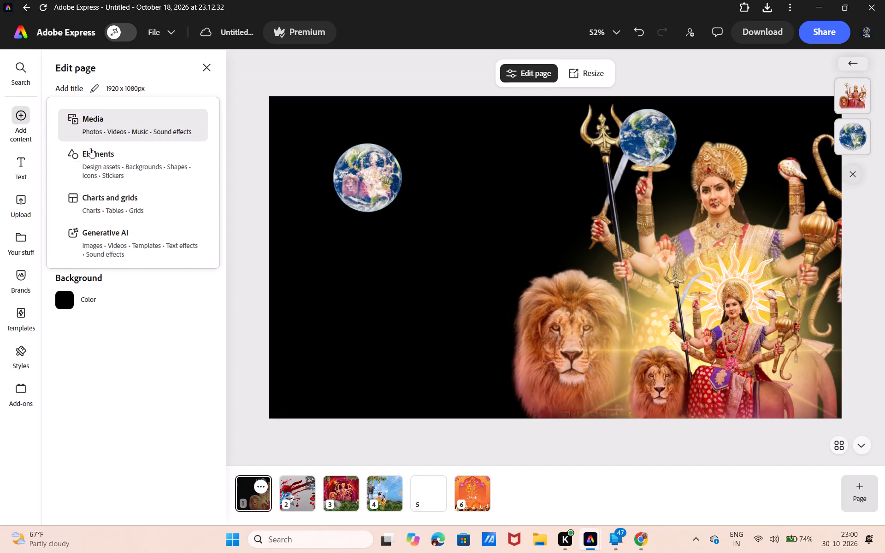
Look through the suggested design assets in the elements library.
{"action": "left_click", "coordinate": [90, 148]}
{"action": "left_click", "coordinate": [106, 93]}
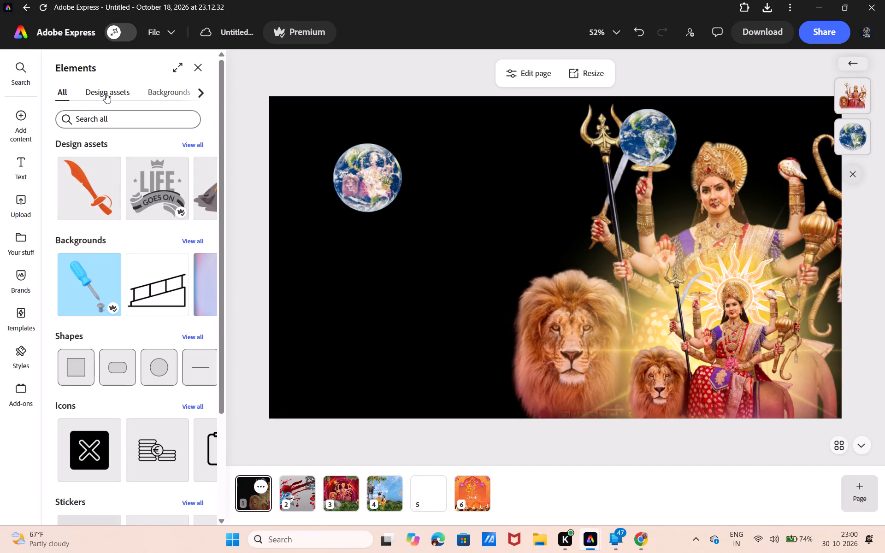
{"action": "left_click", "coordinate": [66, 92]}
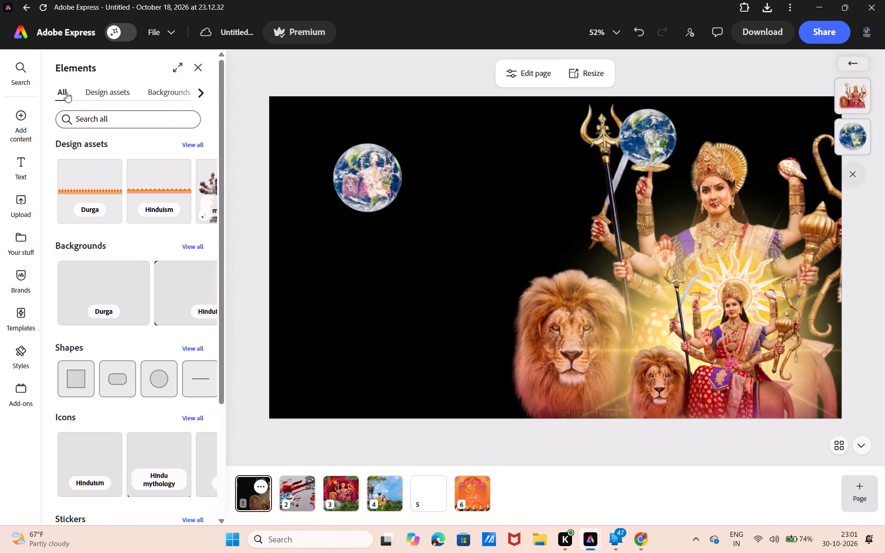
{"action": "scroll", "coordinate": [136, 207], "scroll_direction": "right", "scroll_amount": 2}
{"action": "scroll", "coordinate": [136, 207], "scroll_direction": "left", "scroll_amount": 3}
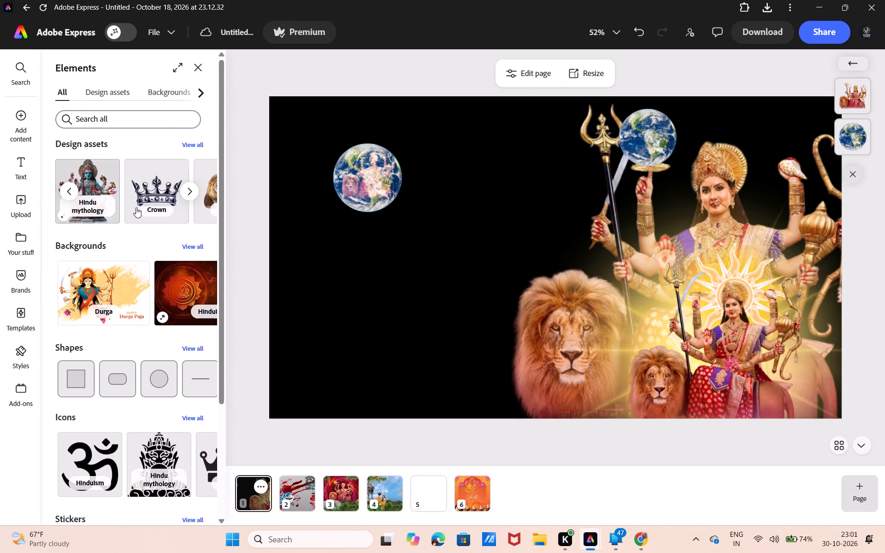
{"action": "scroll", "coordinate": [136, 207], "scroll_direction": "left", "scroll_amount": 6}
{"action": "scroll", "coordinate": [136, 207], "scroll_direction": "right", "scroll_amount": 9}
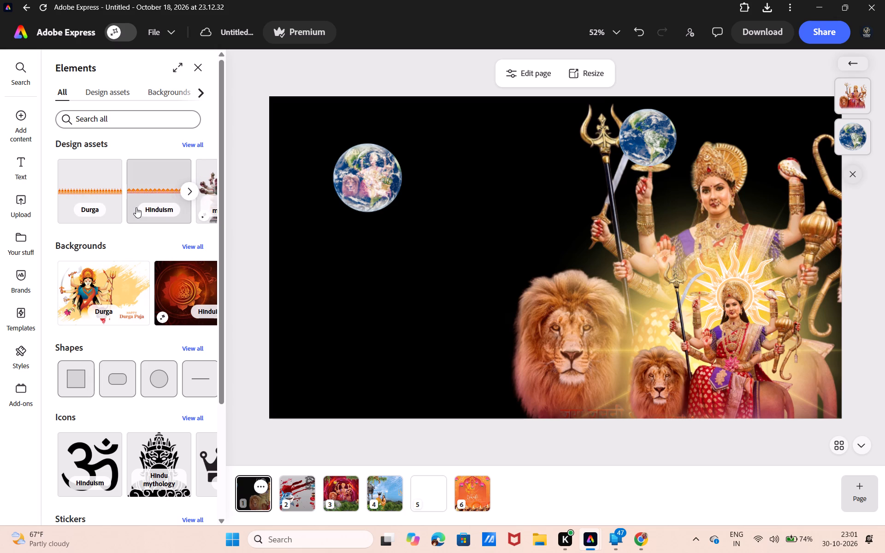
{"action": "scroll", "coordinate": [136, 207], "scroll_direction": "right", "scroll_amount": 4}
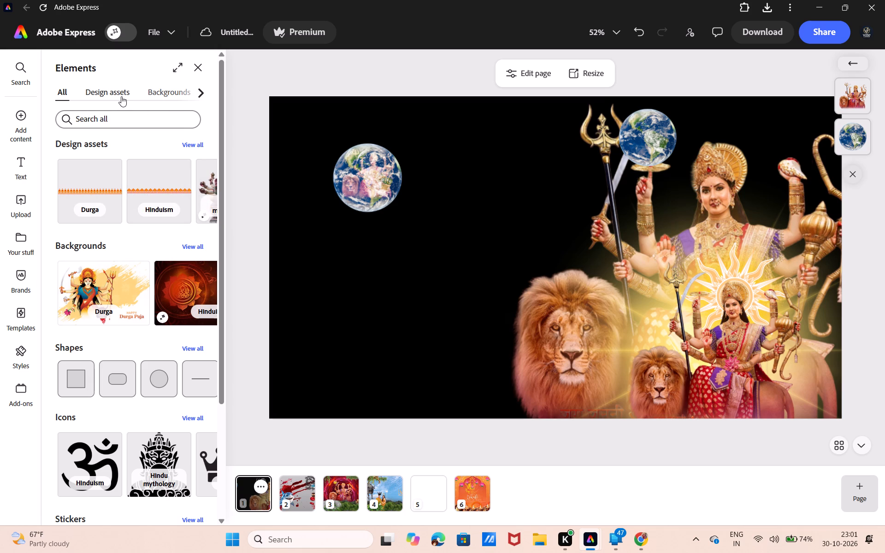
Reopen the untitled design dated October 18, 2026 from the recent files.
{"action": "left_click", "coordinate": [121, 96]}
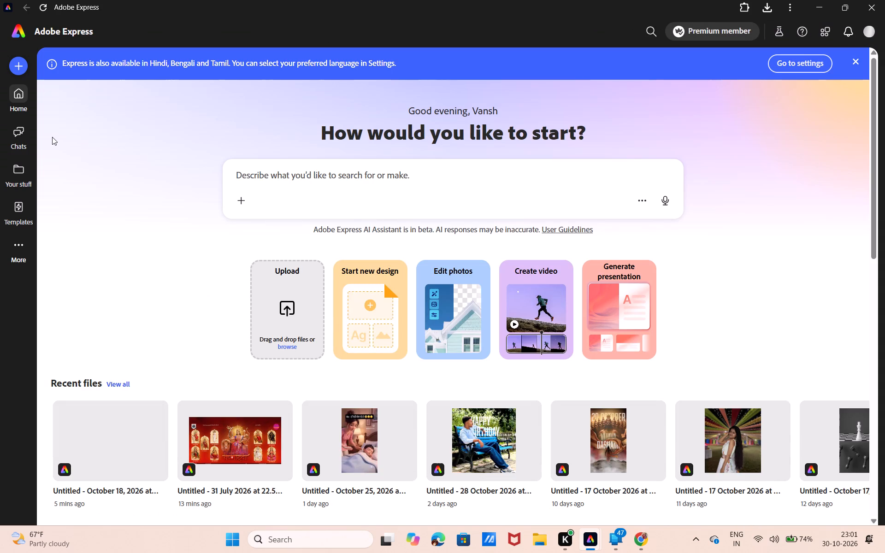
{"action": "double_click", "coordinate": [136, 430]}
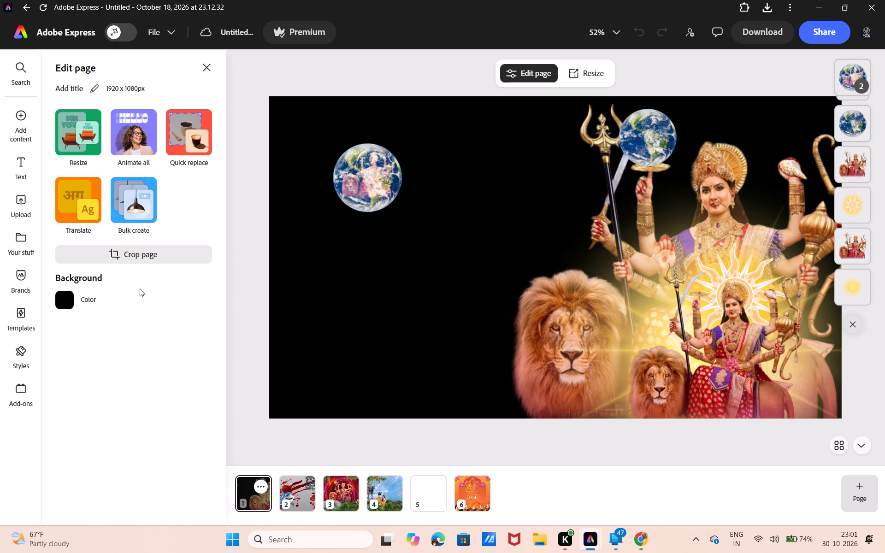
Look through the suggested design assets, backgrounds, shapes, icons and stickers in the elements library.
{"action": "left_click", "coordinate": [67, 146]}
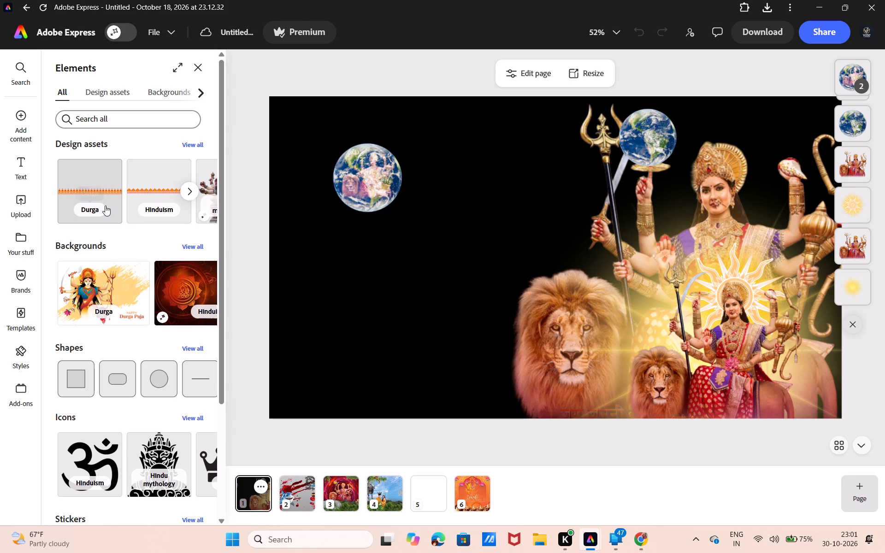
{"action": "scroll", "coordinate": [116, 421], "scroll_direction": "down", "scroll_amount": 5}
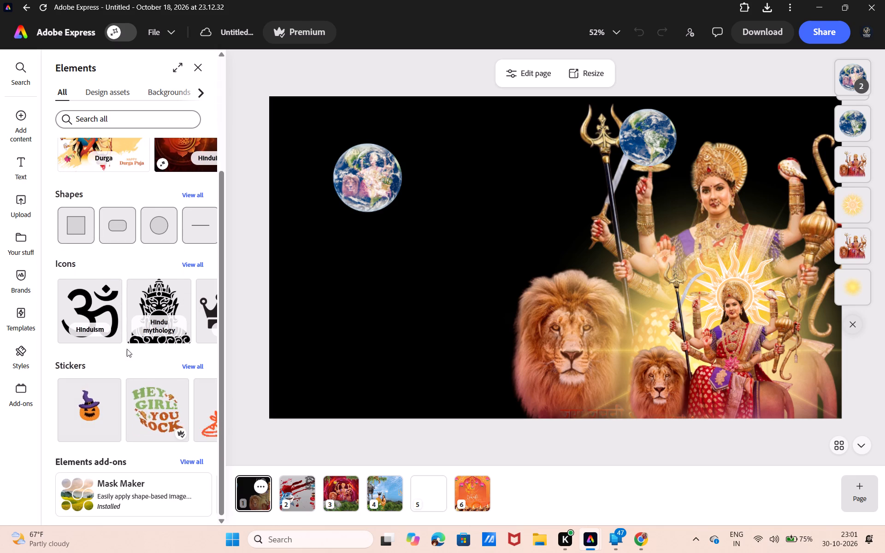
{"action": "scroll", "coordinate": [185, 345], "scroll_direction": "left", "scroll_amount": 6}
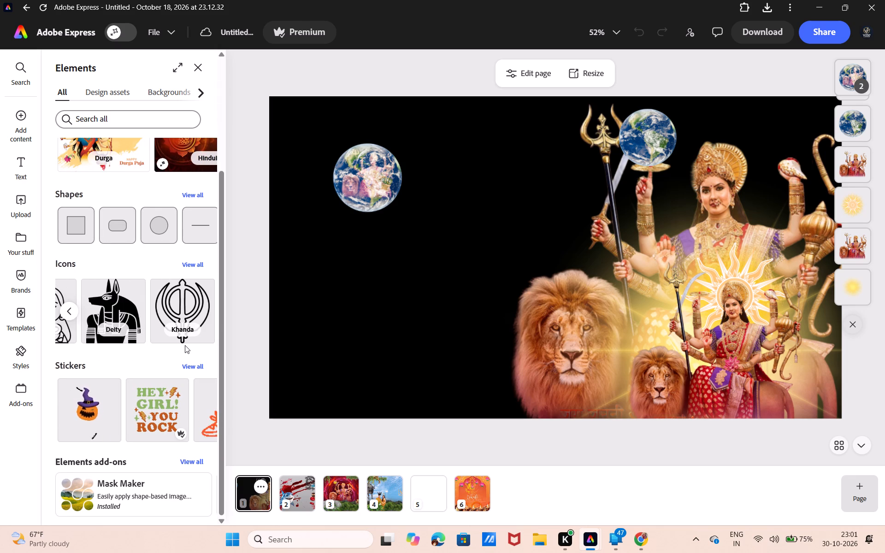
{"action": "scroll", "coordinate": [130, 291], "scroll_direction": "up", "scroll_amount": 2}
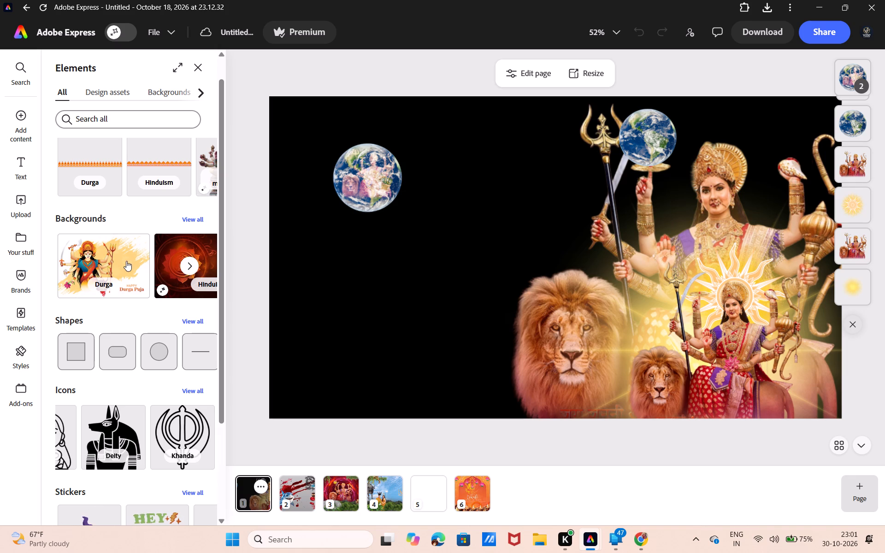
{"action": "scroll", "coordinate": [146, 162], "scroll_direction": "left", "scroll_amount": 9}
{"action": "scroll", "coordinate": [146, 162], "scroll_direction": "up", "scroll_amount": 2}
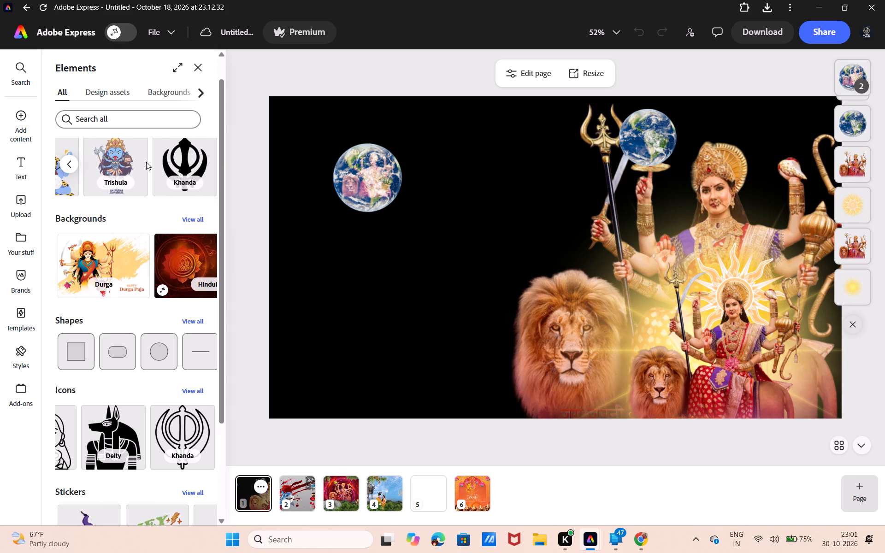
{"action": "scroll", "coordinate": [146, 162], "scroll_direction": "up", "scroll_amount": 2}
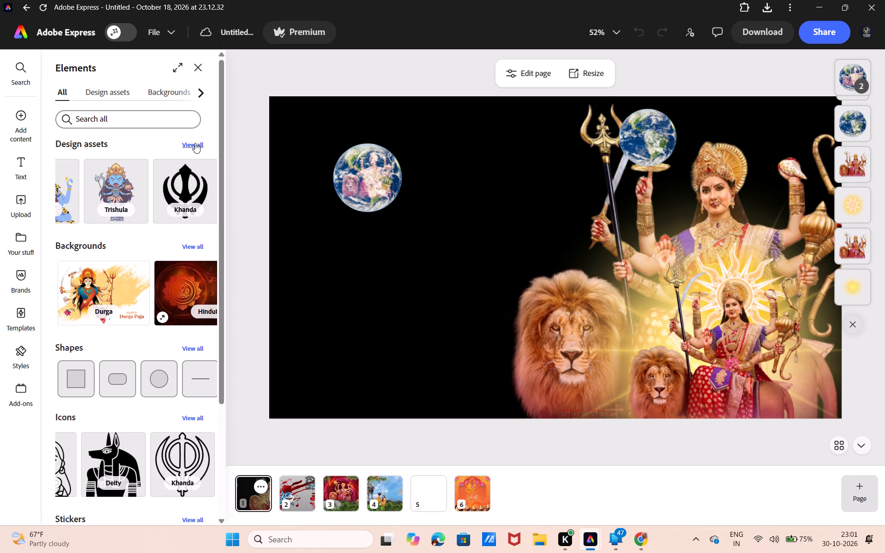
Add the pink seated Ganesha illustration from the Hindu mythology design assets suggested for the file.
{"action": "left_click", "coordinate": [195, 143]}
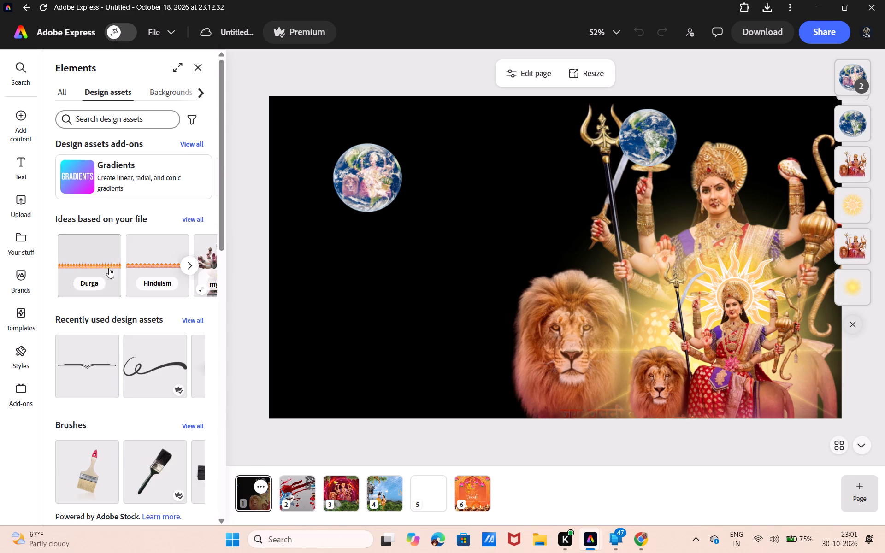
{"action": "left_click", "coordinate": [194, 223]}
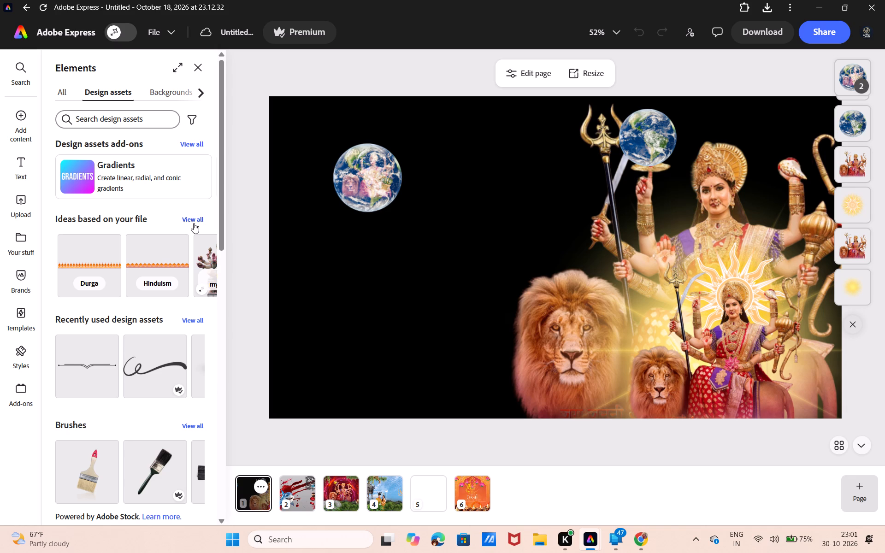
{"action": "left_click", "coordinate": [194, 222]}
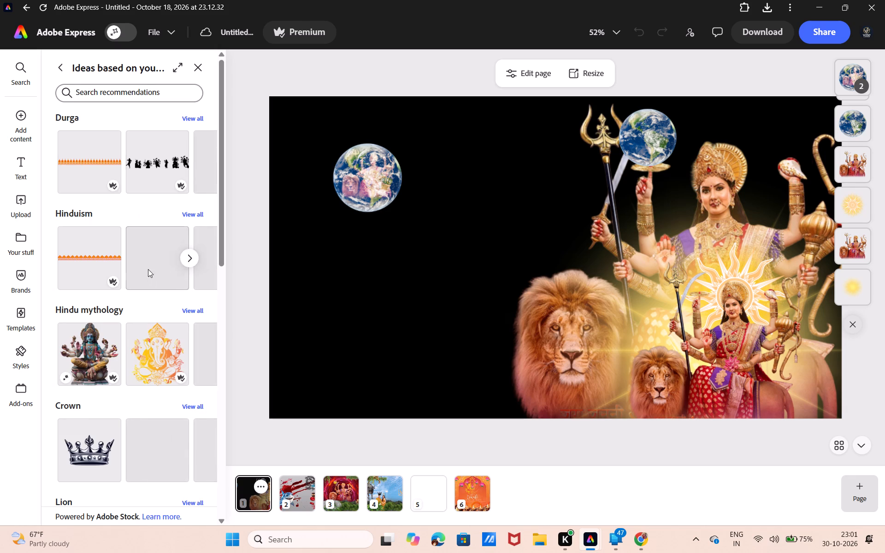
{"action": "scroll", "coordinate": [172, 157], "scroll_direction": "left", "scroll_amount": 2}
{"action": "scroll", "coordinate": [172, 157], "scroll_direction": "right", "scroll_amount": 1}
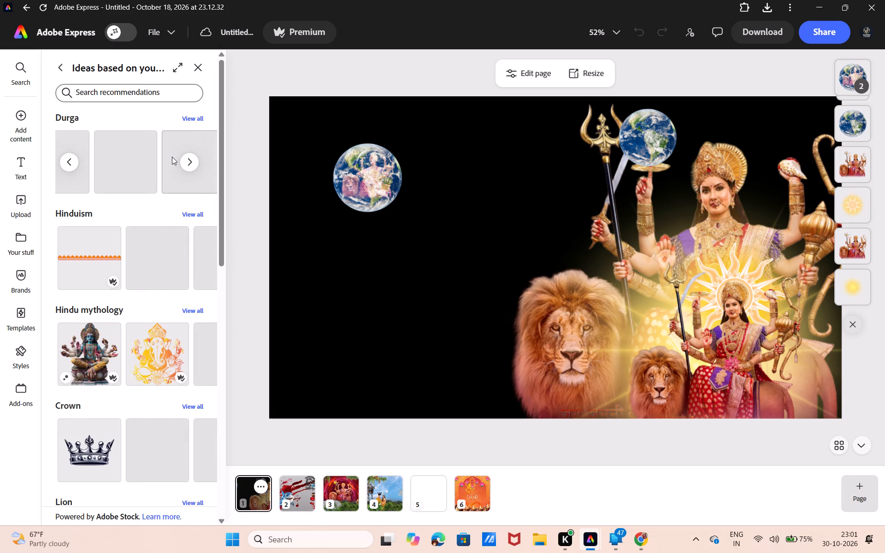
{"action": "scroll", "coordinate": [172, 157], "scroll_direction": "right", "scroll_amount": 1}
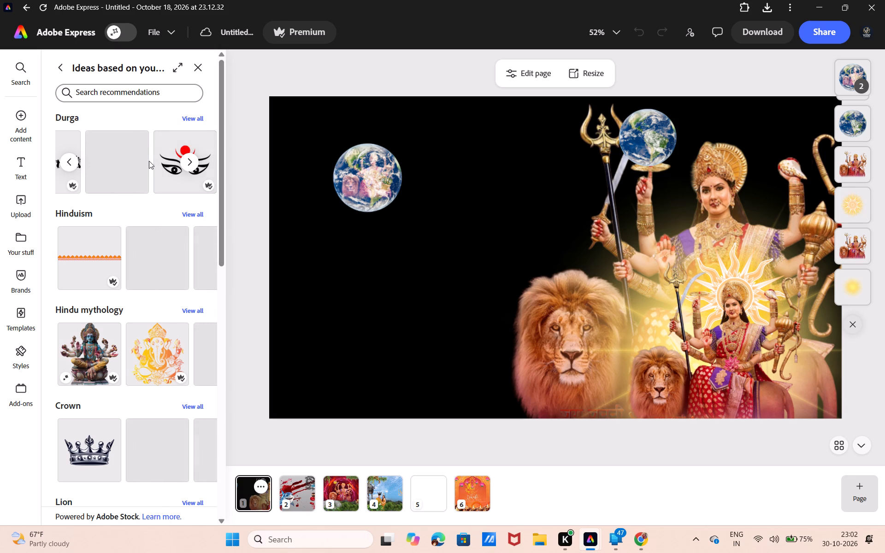
{"action": "scroll", "coordinate": [149, 161], "scroll_direction": "left", "scroll_amount": 4}
{"action": "scroll", "coordinate": [149, 161], "scroll_direction": "right", "scroll_amount": 7}
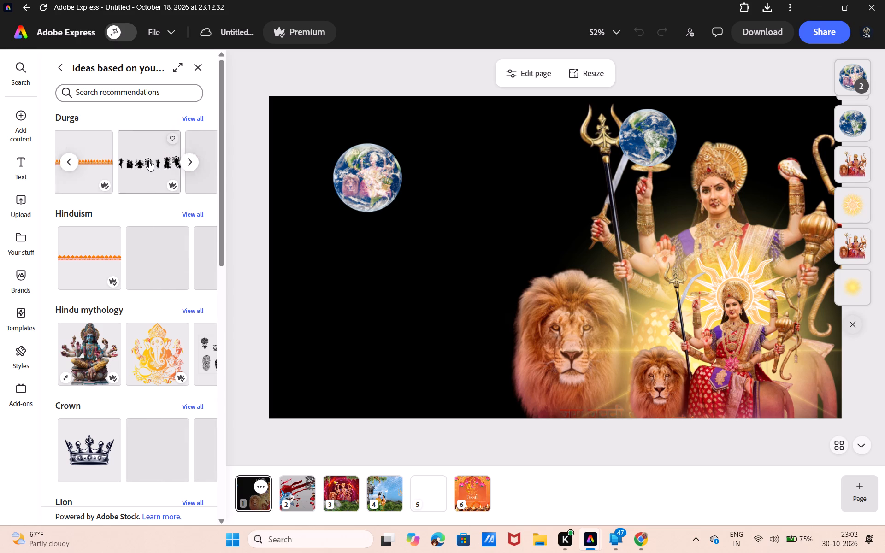
{"action": "scroll", "coordinate": [121, 310], "scroll_direction": "down", "scroll_amount": 4}
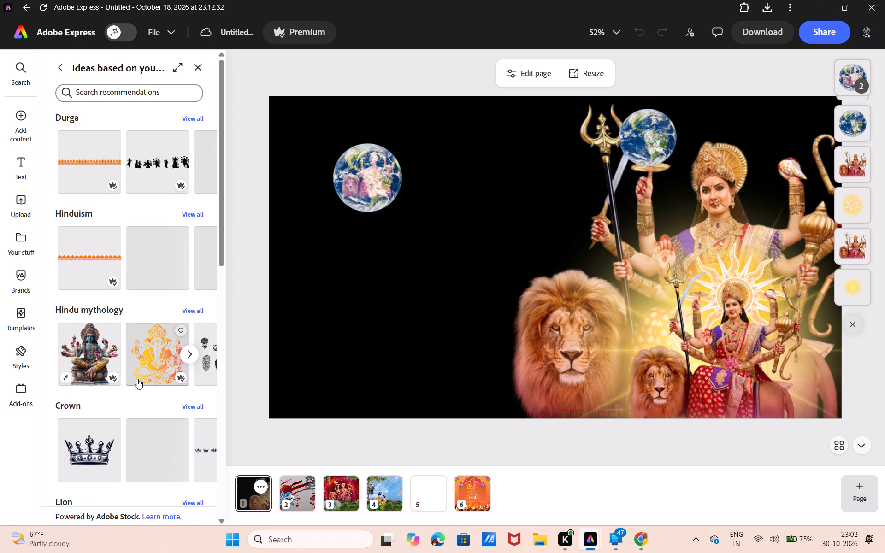
{"action": "scroll", "coordinate": [137, 379], "scroll_direction": "left", "scroll_amount": 5}
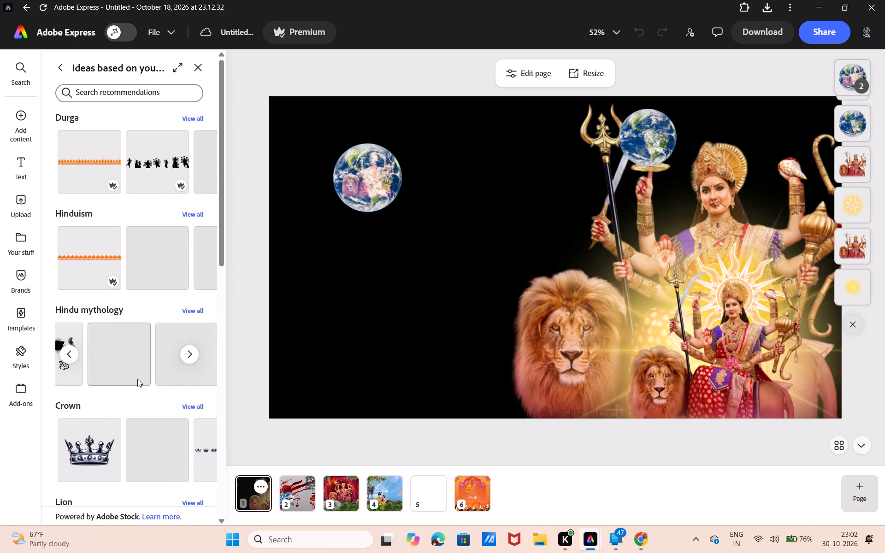
{"action": "left_click", "coordinate": [137, 379]}
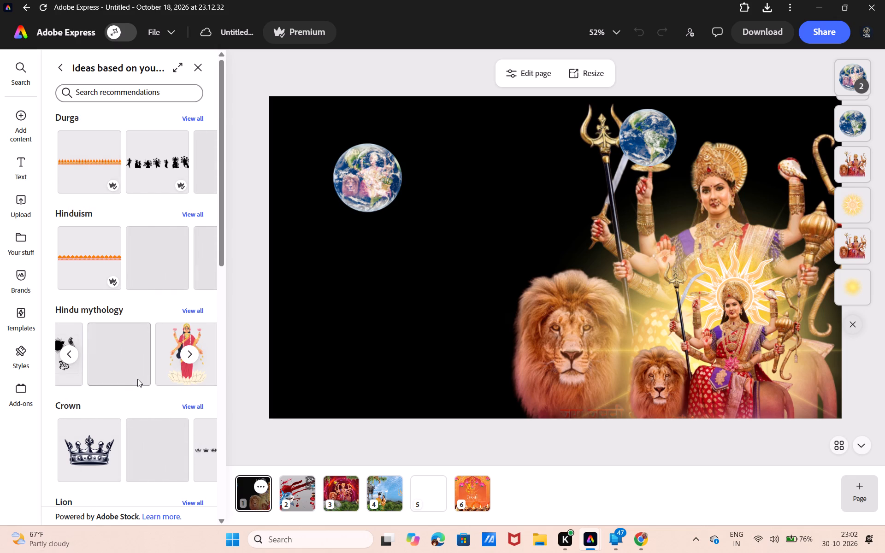
{"action": "scroll", "coordinate": [168, 365], "scroll_direction": "left", "scroll_amount": 1}
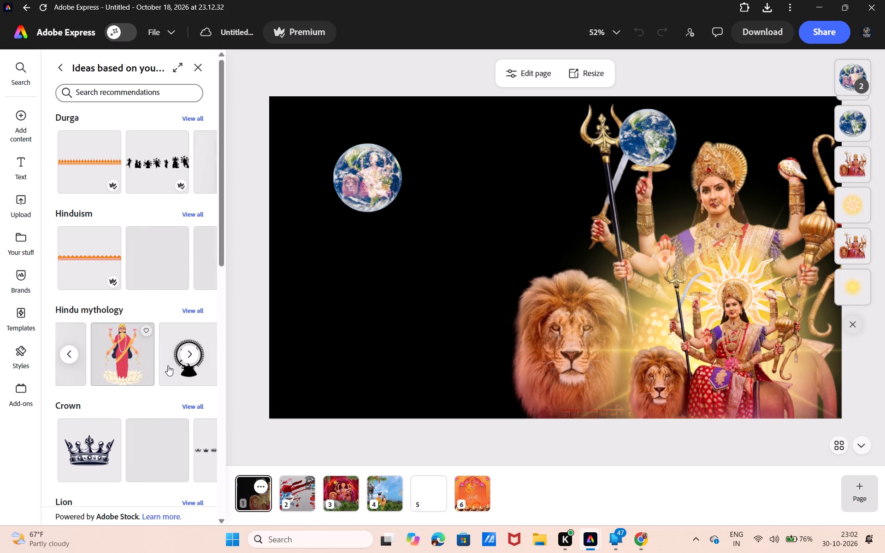
{"action": "scroll", "coordinate": [168, 365], "scroll_direction": "left", "scroll_amount": 1}
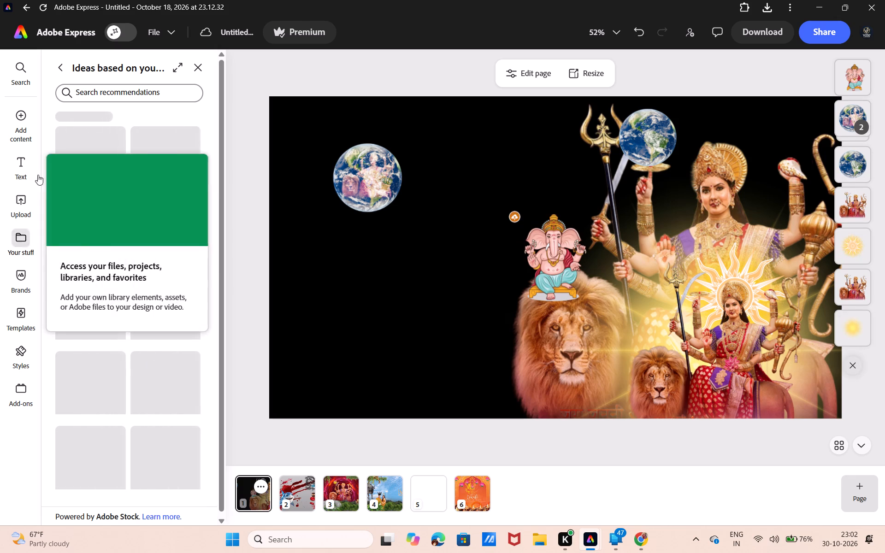
Add the standing Lakshmi on a lotus from the Hindu mythology suggestions and place it directly below the enlarged globe.
{"action": "scroll", "coordinate": [170, 192], "scroll_direction": "left", "scroll_amount": 2}
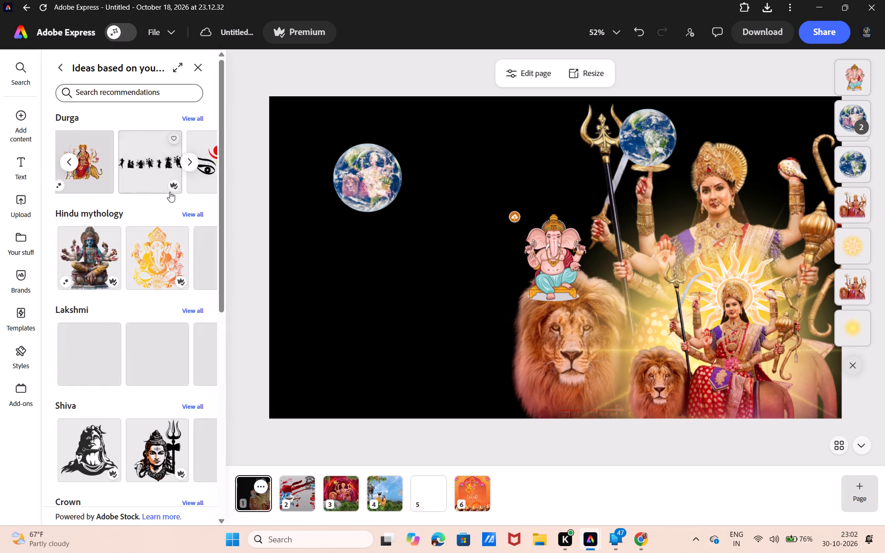
{"action": "scroll", "coordinate": [170, 192], "scroll_direction": "left", "scroll_amount": 5}
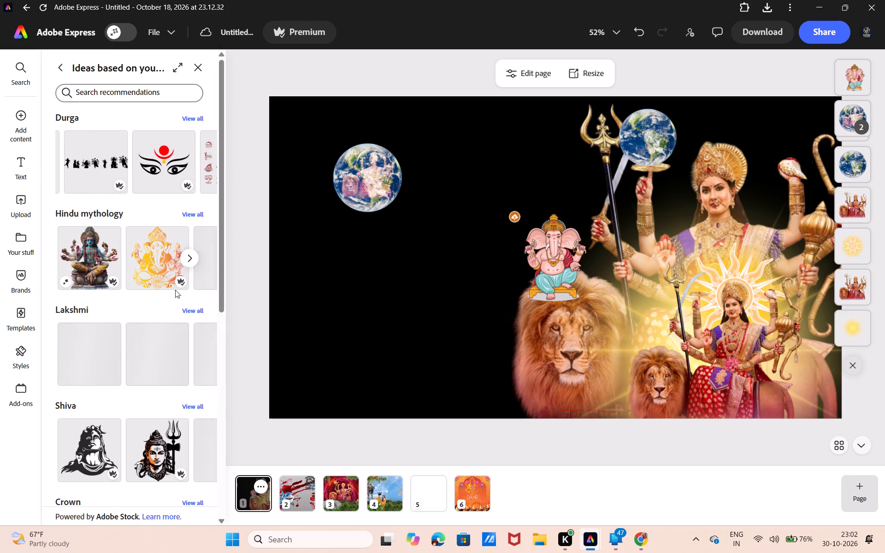
{"action": "scroll", "coordinate": [158, 231], "scroll_direction": "left", "scroll_amount": 4}
{"action": "scroll", "coordinate": [158, 231], "scroll_direction": "up", "scroll_amount": 1}
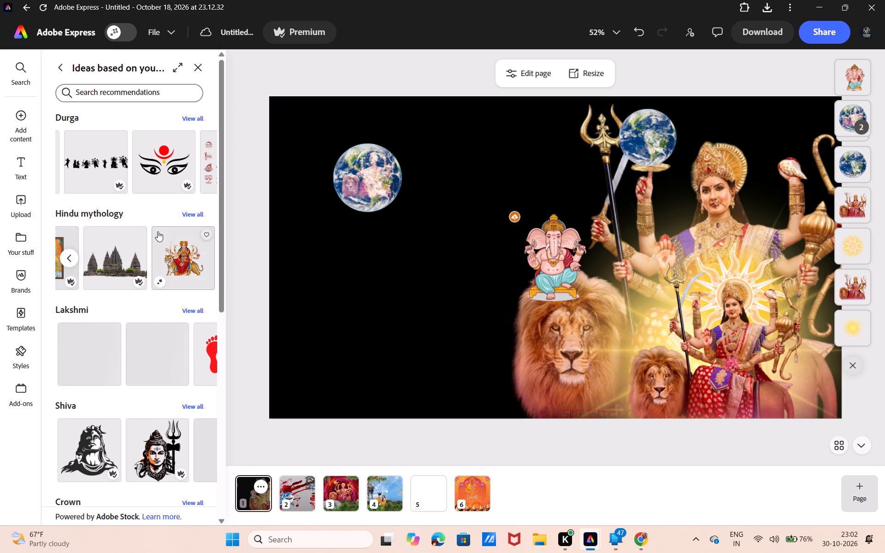
{"action": "scroll", "coordinate": [158, 231], "scroll_direction": "up", "scroll_amount": 1}
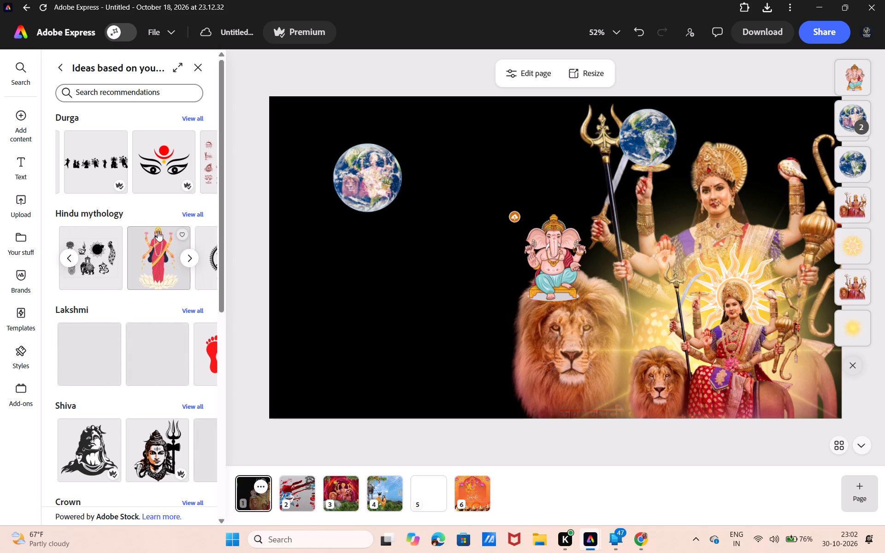
{"action": "left_click", "coordinate": [158, 231]}
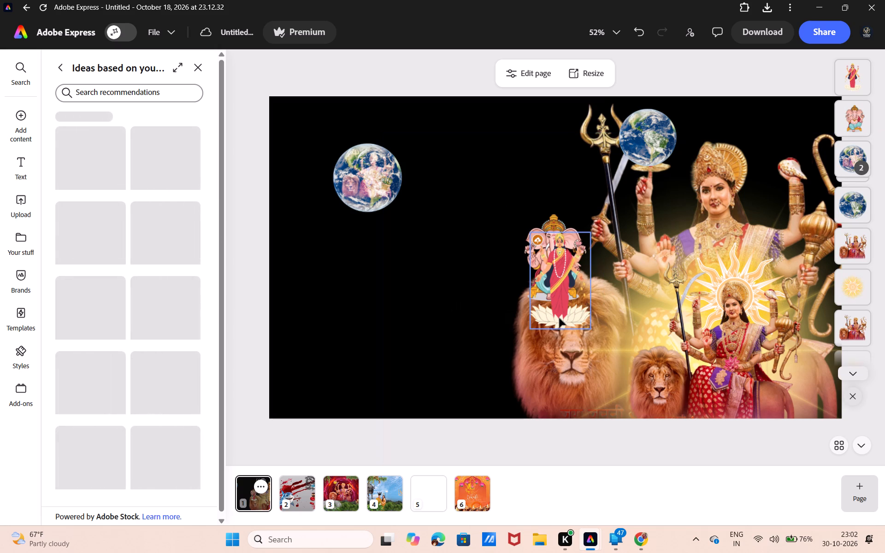
{"action": "left_click_drag", "start_coordinate": [559, 318], "coordinate": [369, 306]}
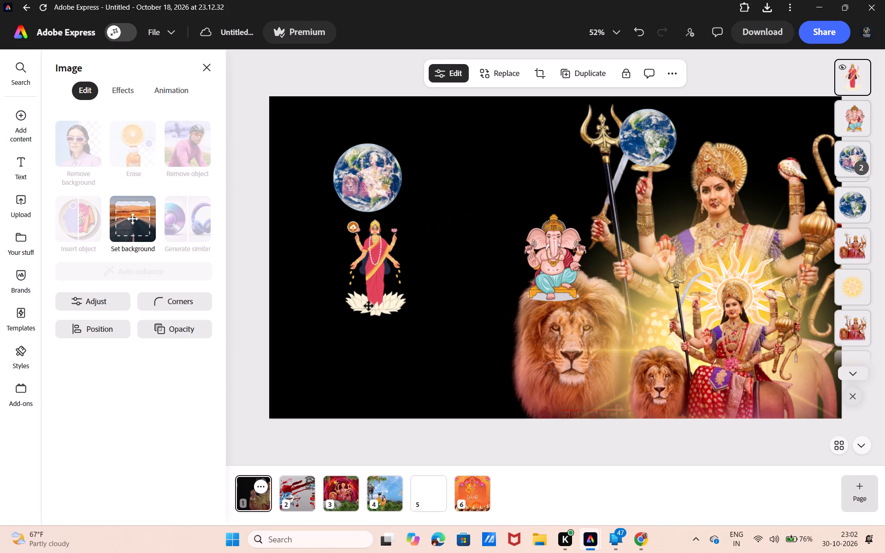
{"action": "left_click_drag", "start_coordinate": [369, 306], "coordinate": [367, 307]}
Move the Ganesha illustration off the lion into the black area, beside the Lakshmi illustration at the same height.
{"action": "left_click", "coordinate": [568, 306]}
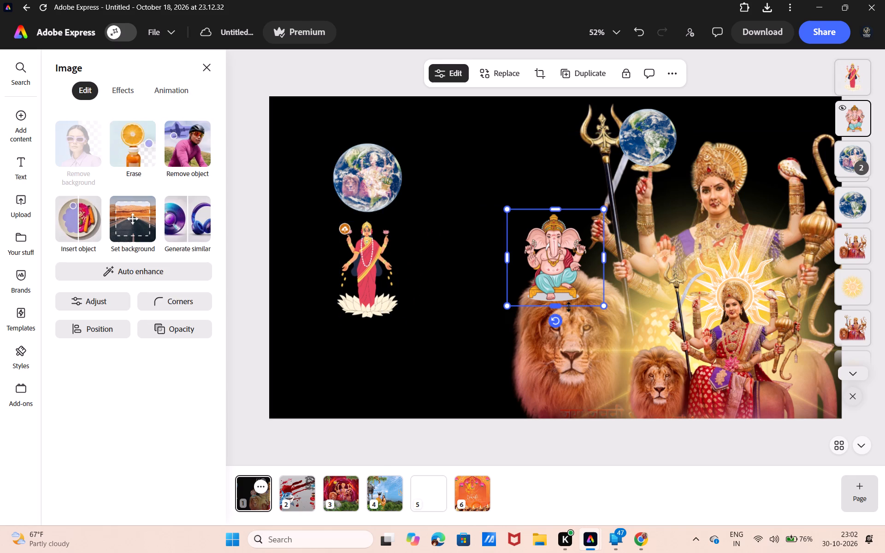
{"action": "left_click_drag", "start_coordinate": [568, 306], "coordinate": [526, 312]}
{"action": "left_click_drag", "start_coordinate": [538, 270], "coordinate": [431, 276]}
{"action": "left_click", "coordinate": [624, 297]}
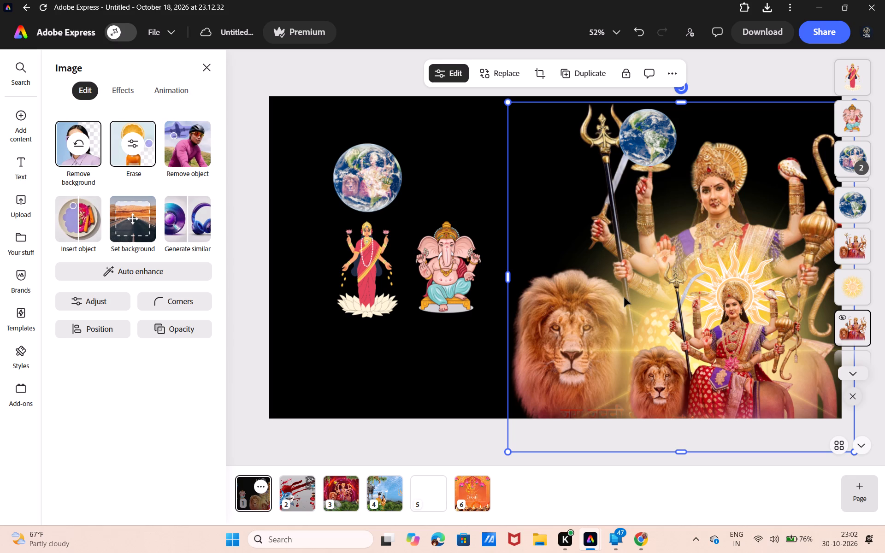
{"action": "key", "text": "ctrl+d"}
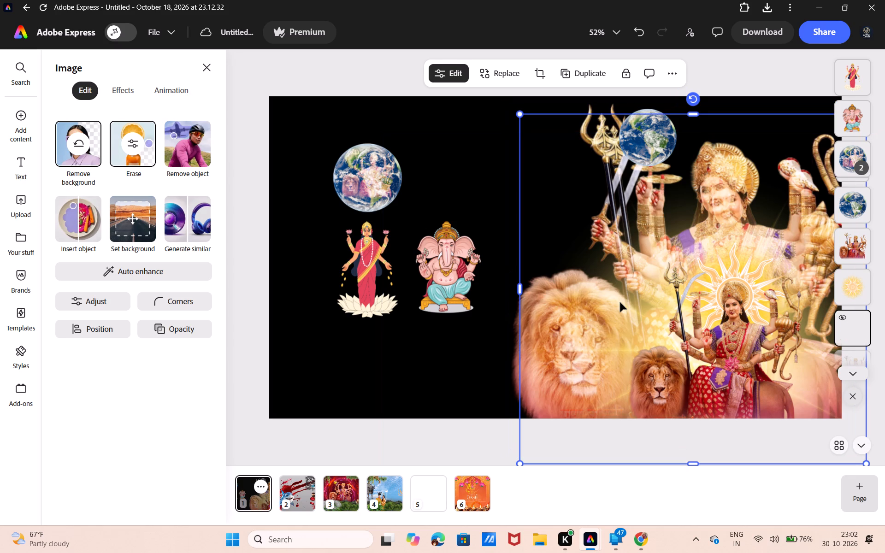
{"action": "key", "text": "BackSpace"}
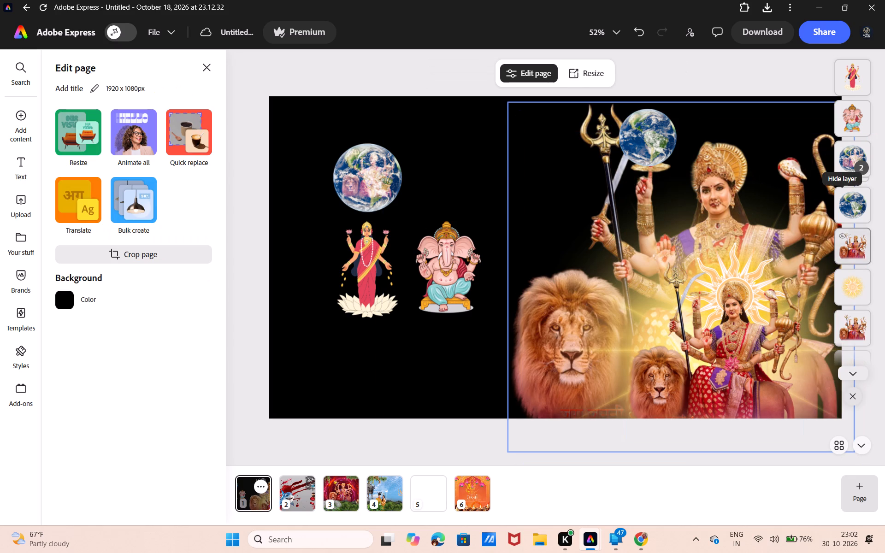
Duplicate the yellow sunburst glow layer and move the copy into the black area behind Lakshmi and Ganesha.
{"action": "scroll", "coordinate": [849, 276], "scroll_direction": "down", "scroll_amount": 2}
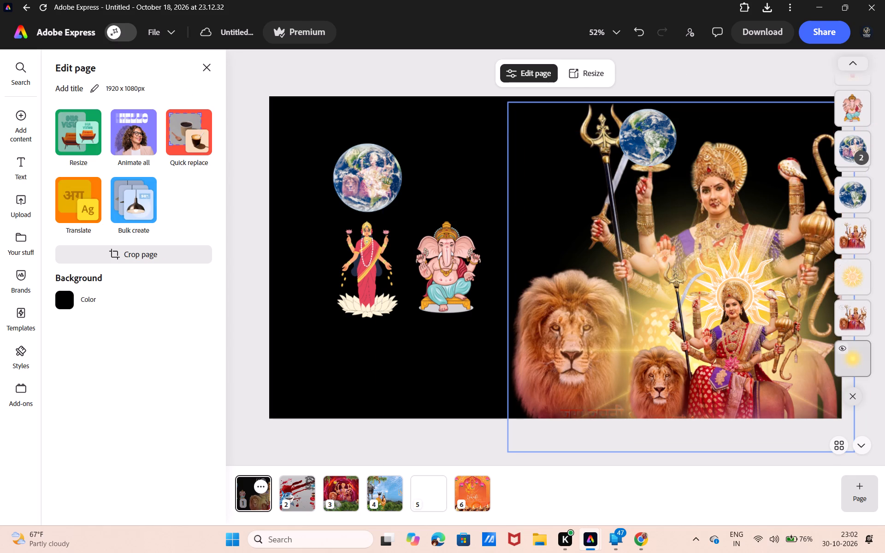
{"action": "left_click", "coordinate": [848, 343]}
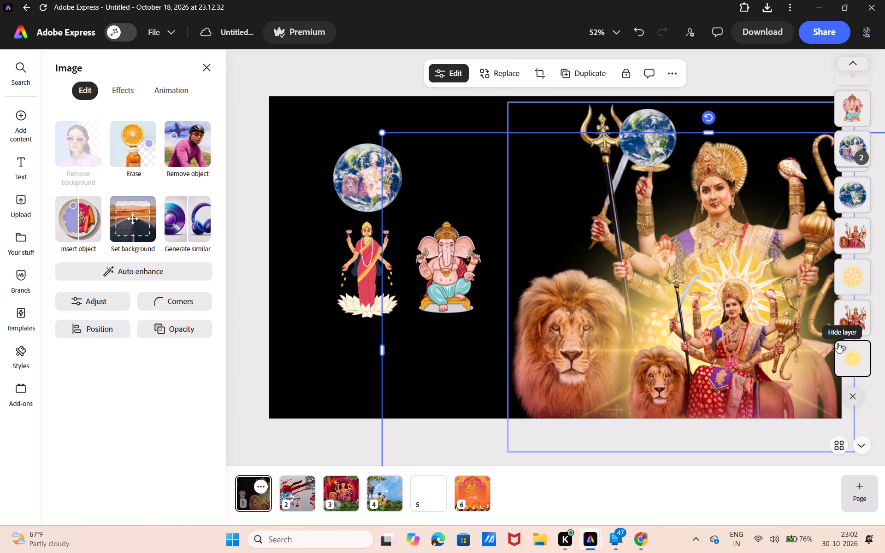
{"action": "key", "text": "ctrl+d"}
{"action": "left_click_drag", "start_coordinate": [838, 343], "coordinate": [695, 336]}
{"action": "left_click_drag", "start_coordinate": [655, 241], "coordinate": [613, 241]}
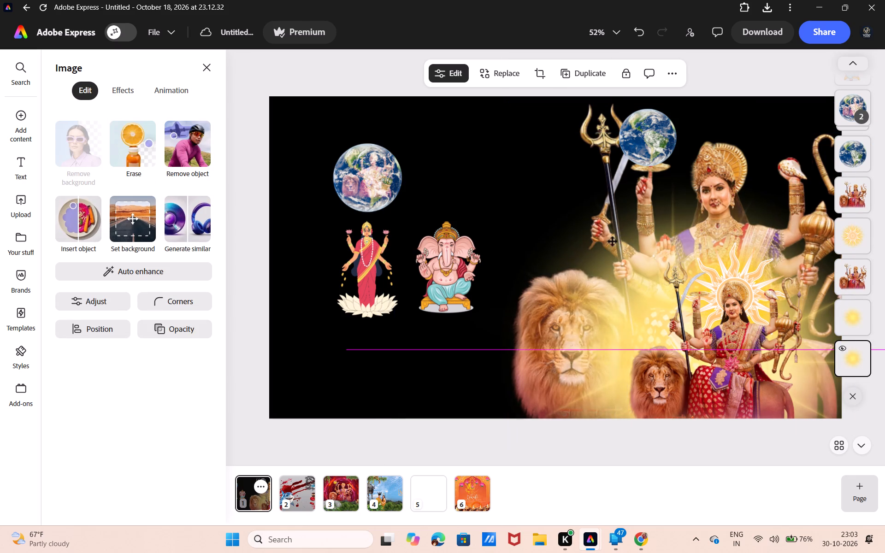
{"action": "left_click_drag", "start_coordinate": [613, 241], "coordinate": [364, 137]}
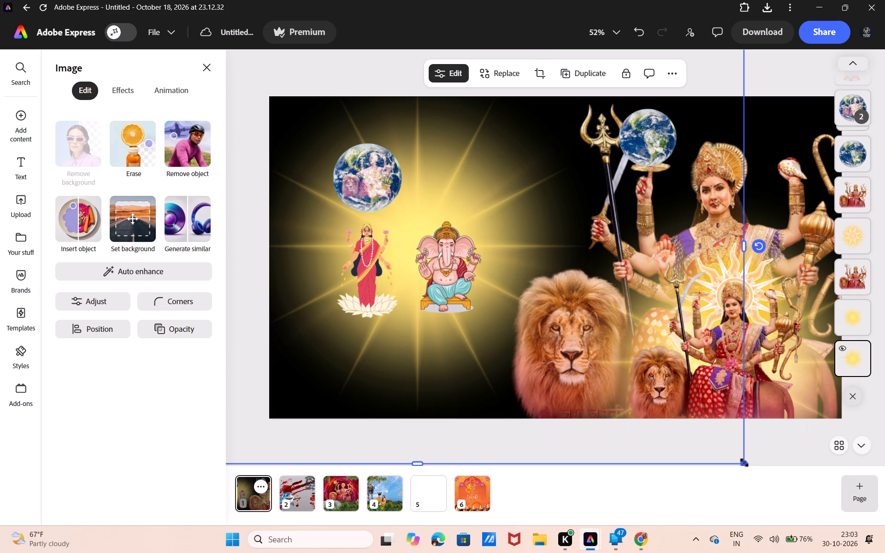
Shrink the copied sunburst glow to a small halo and place it behind the Lakshmi illustration's head.
{"action": "left_click_drag", "start_coordinate": [744, 462], "coordinate": [428, 321]}
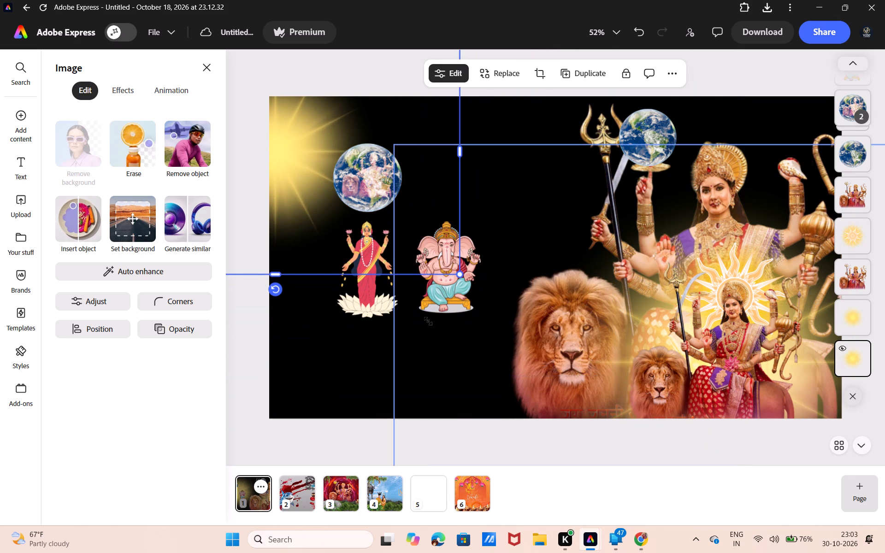
{"action": "left_click_drag", "start_coordinate": [302, 223], "coordinate": [392, 304]}
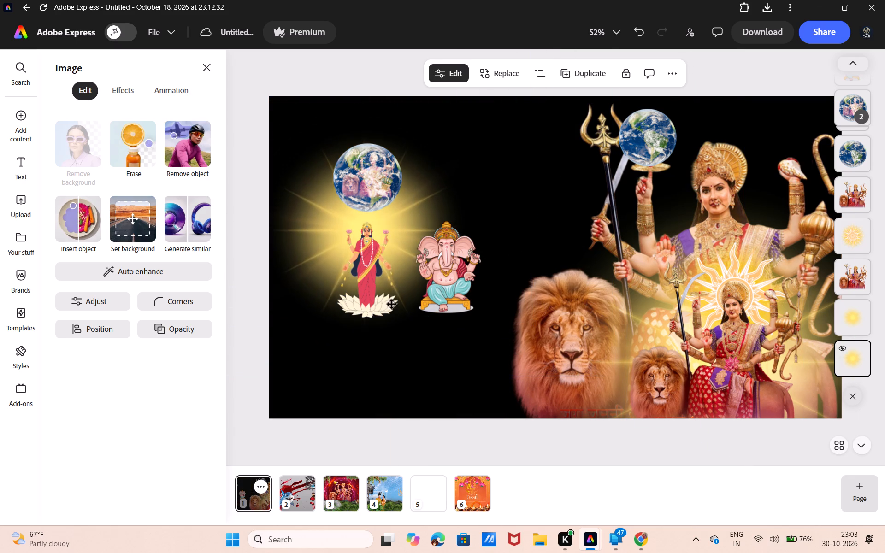
{"action": "left_click_drag", "start_coordinate": [392, 304], "coordinate": [392, 312]}
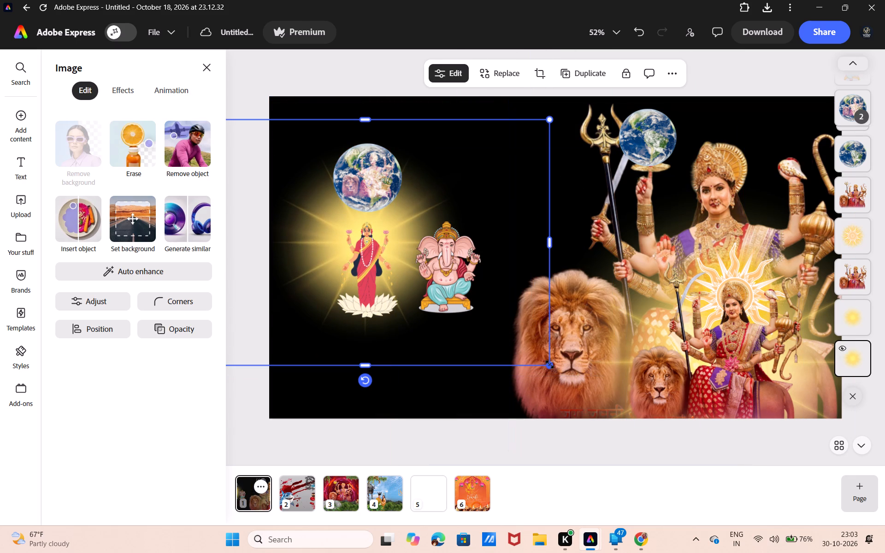
{"action": "left_click_drag", "start_coordinate": [549, 364], "coordinate": [389, 259]}
{"action": "left_click_drag", "start_coordinate": [286, 198], "coordinate": [363, 243]}
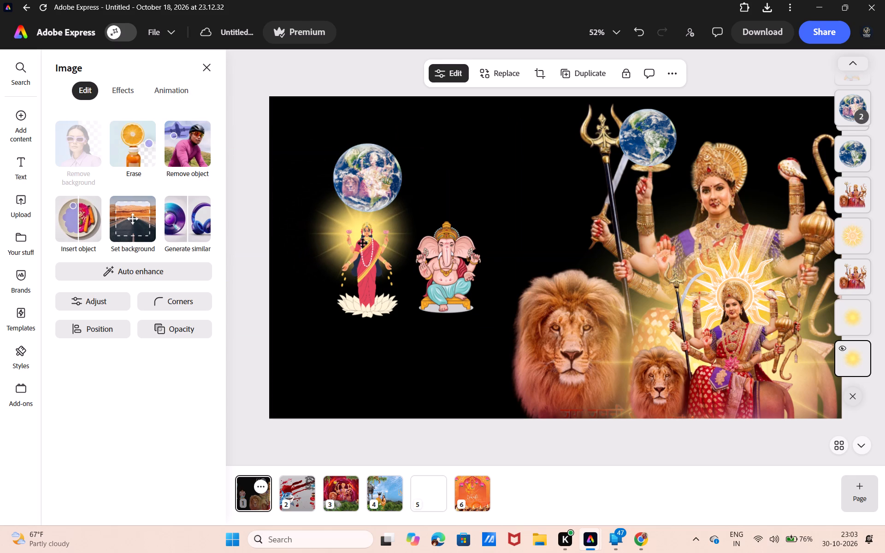
{"action": "left_click_drag", "start_coordinate": [363, 243], "coordinate": [363, 243]}
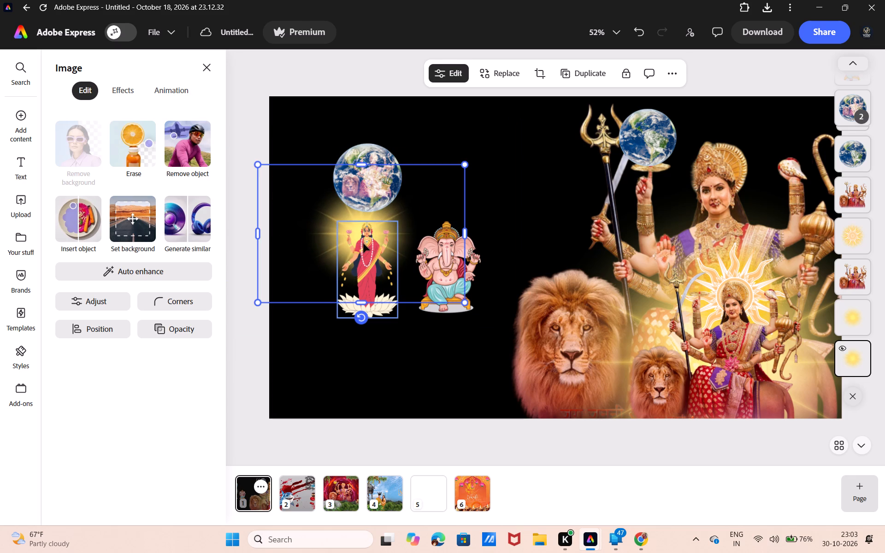
Duplicate the small sunburst glow and place the copy behind the Ganesha illustration's head.
{"action": "key", "text": "ctrl+d"}
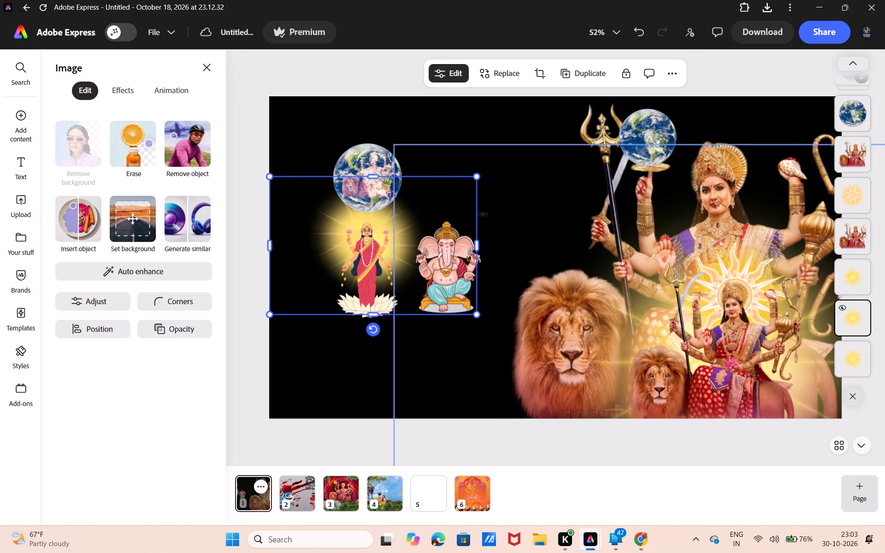
{"action": "left_click", "coordinate": [301, 271]}
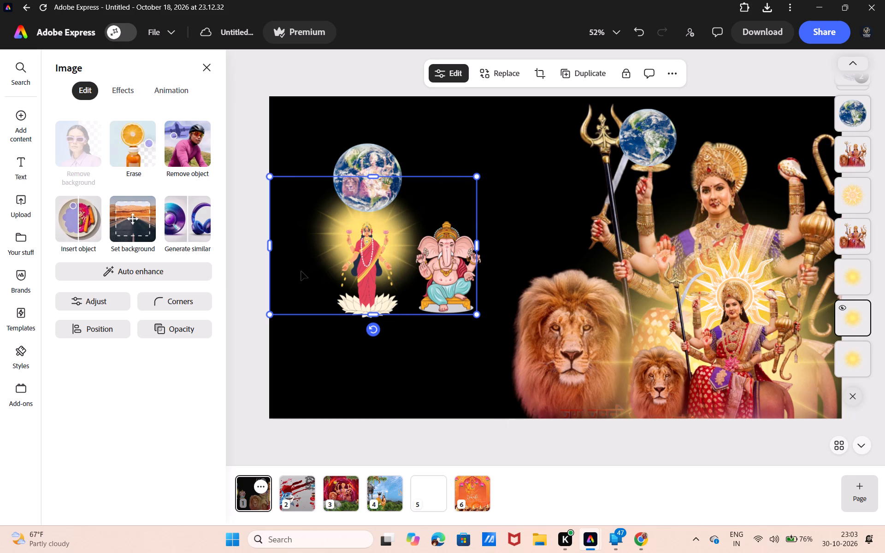
{"action": "left_click_drag", "start_coordinate": [301, 271], "coordinate": [366, 268]}
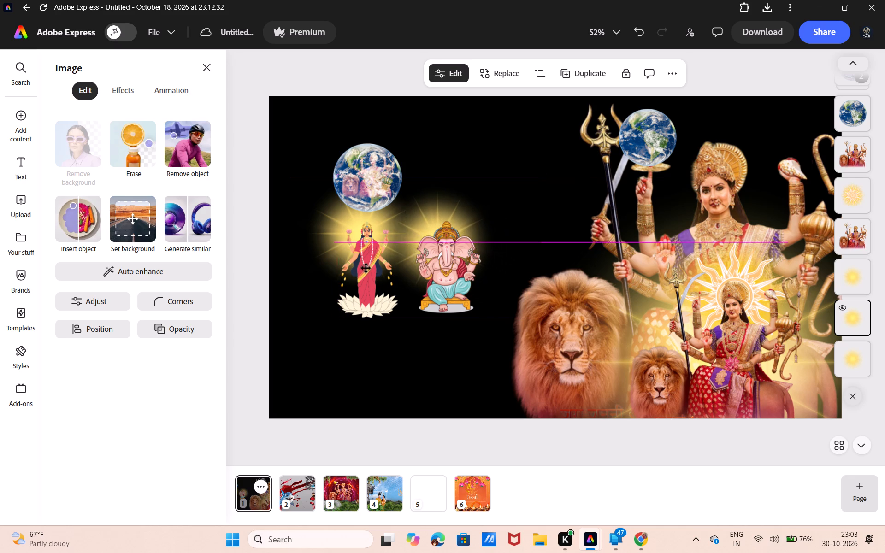
{"action": "left_click_drag", "start_coordinate": [366, 268], "coordinate": [369, 267]}
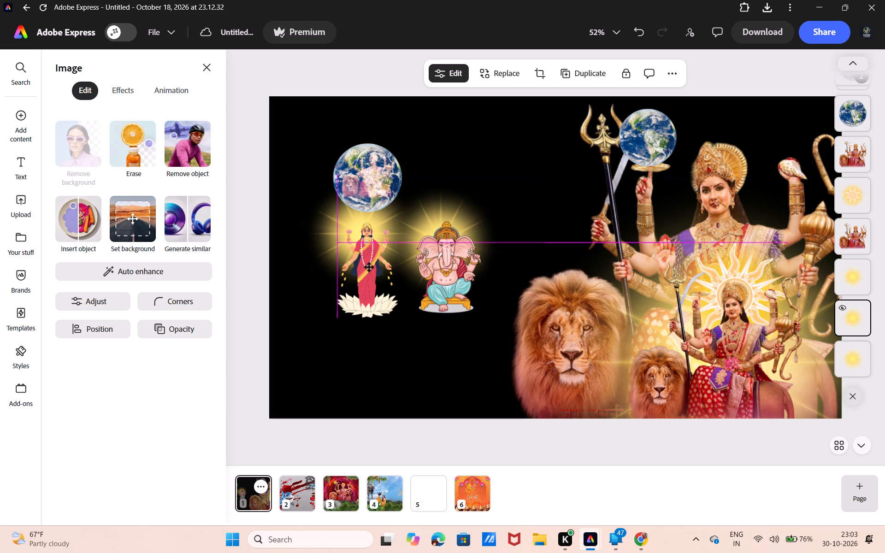
{"action": "left_click_drag", "start_coordinate": [369, 267], "coordinate": [372, 267]}
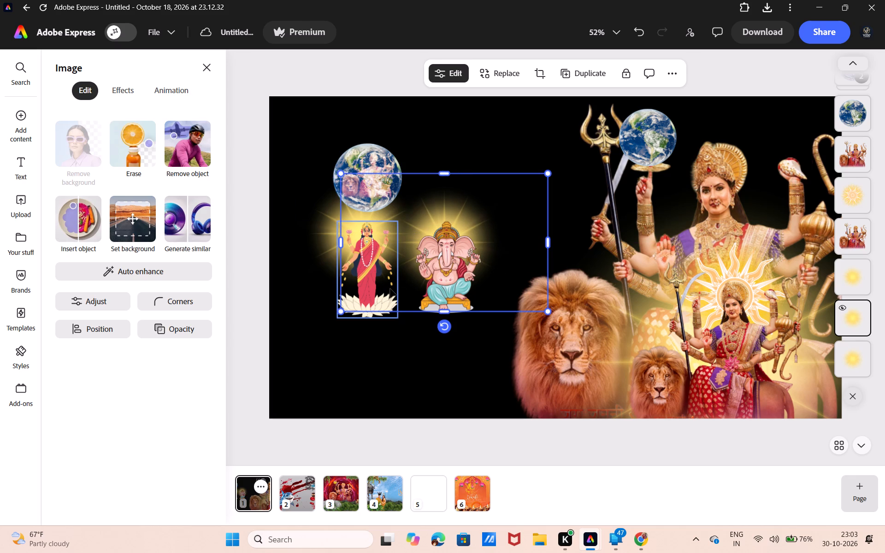
Set the blend mode of both the Lakshmi and Ganesha illustrations to Screen.
{"action": "left_click", "coordinate": [389, 288]}
{"action": "left_click", "coordinate": [190, 322]}
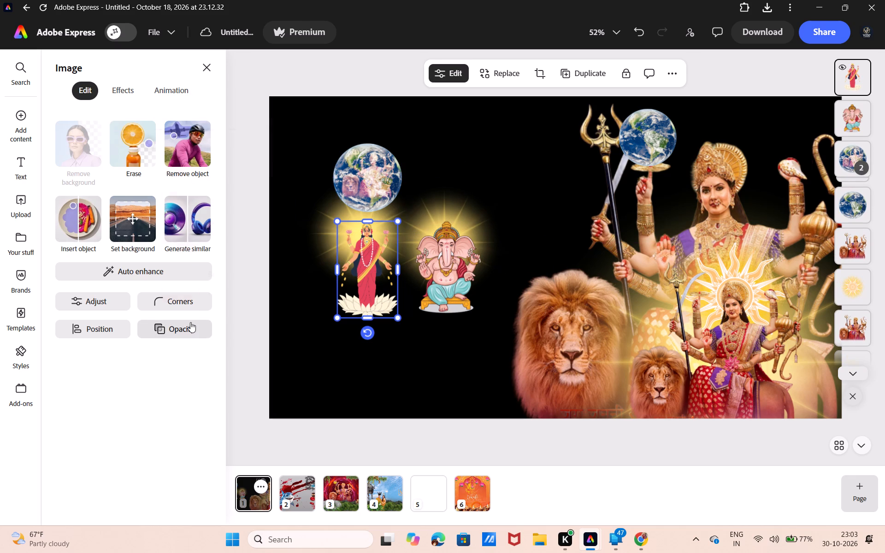
{"action": "left_click", "coordinate": [190, 299]}
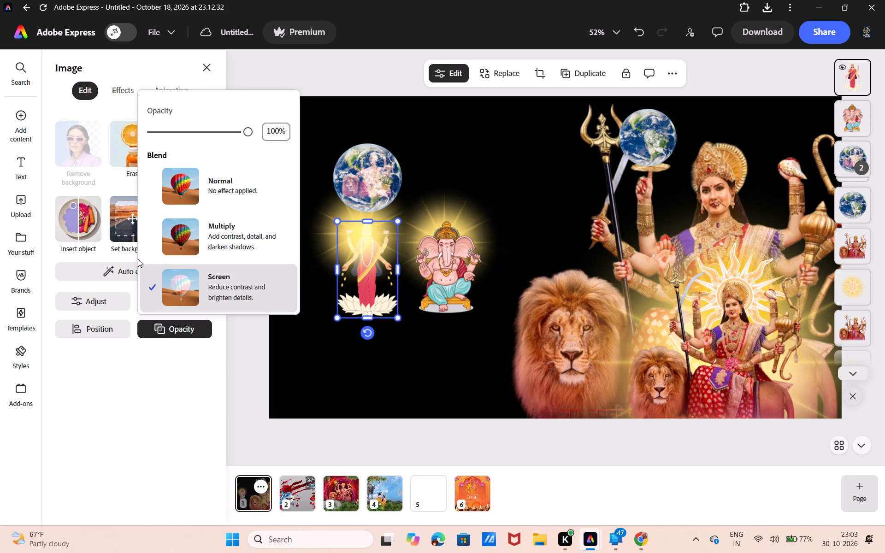
{"action": "left_click", "coordinate": [425, 286]}
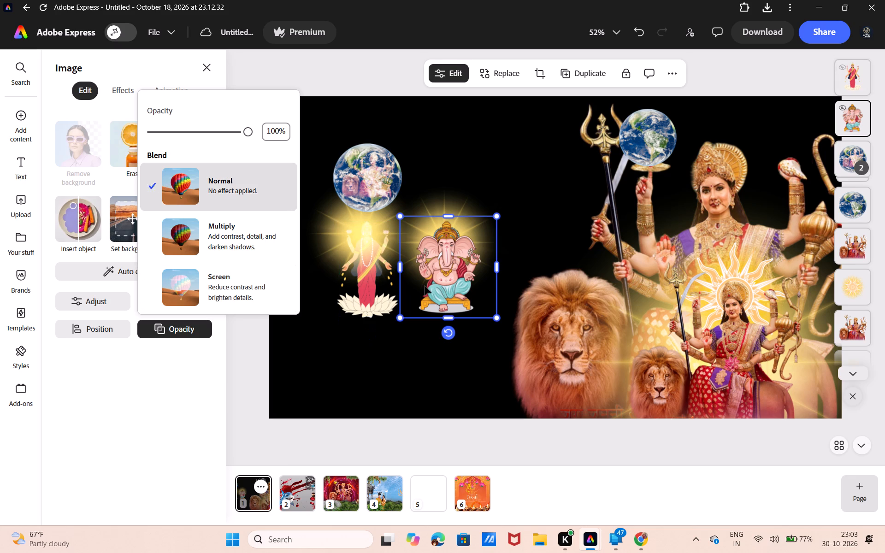
{"action": "left_click", "coordinate": [182, 333]}
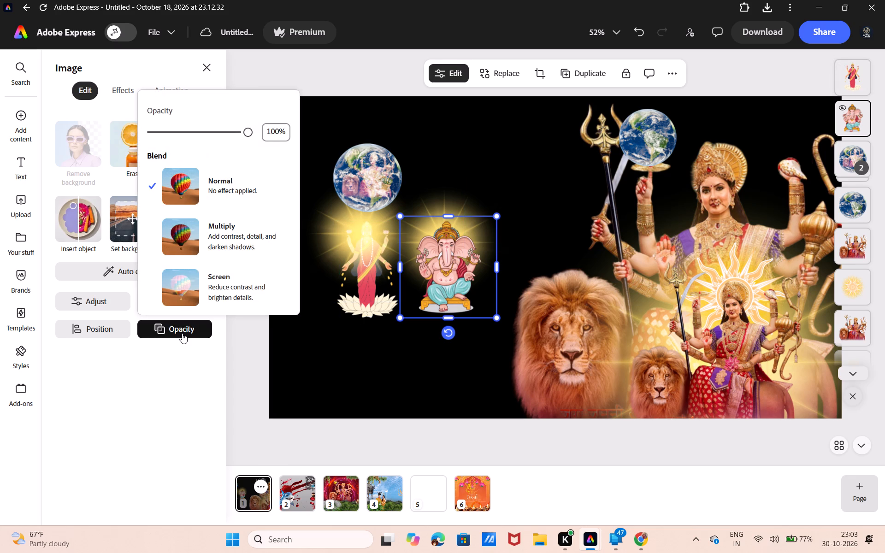
{"action": "left_click", "coordinate": [183, 299]}
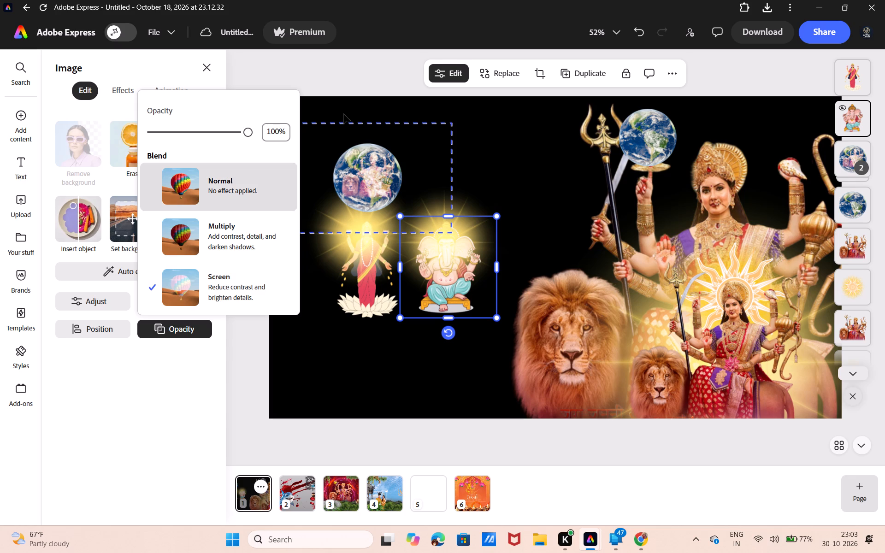
Move Lakshmi's sunburst glow down so it is centred on her lotus base.
{"action": "left_click", "coordinate": [467, 202]}
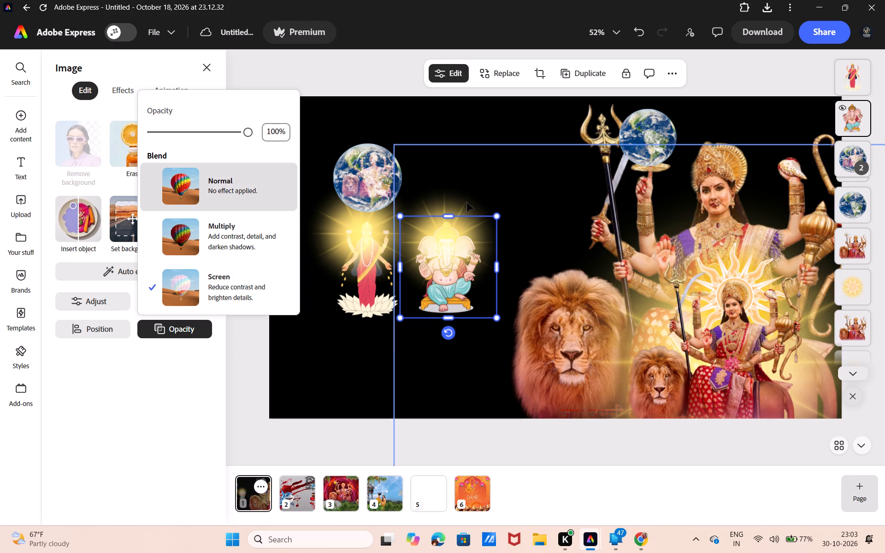
{"action": "left_click", "coordinate": [324, 236]}
{"action": "left_click_drag", "start_coordinate": [324, 236], "coordinate": [326, 304]}
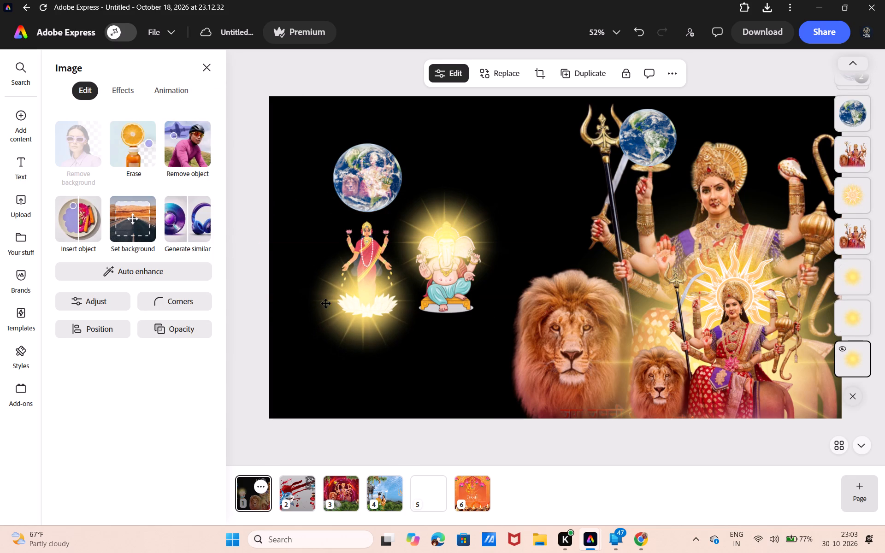
{"action": "left_click_drag", "start_coordinate": [326, 304], "coordinate": [329, 303]}
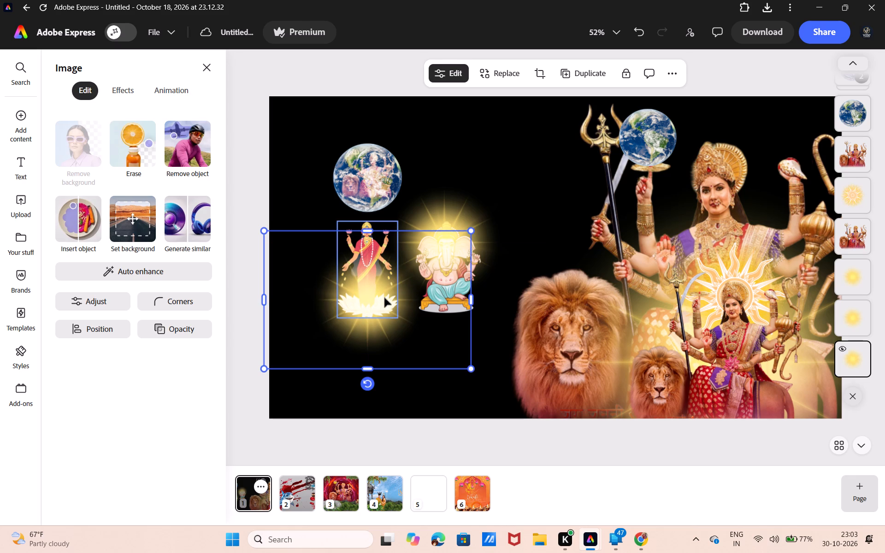
Move the goddess-filled globe group straight up, away from the Lakshmi illustration's head.
{"action": "left_click", "coordinate": [406, 211]}
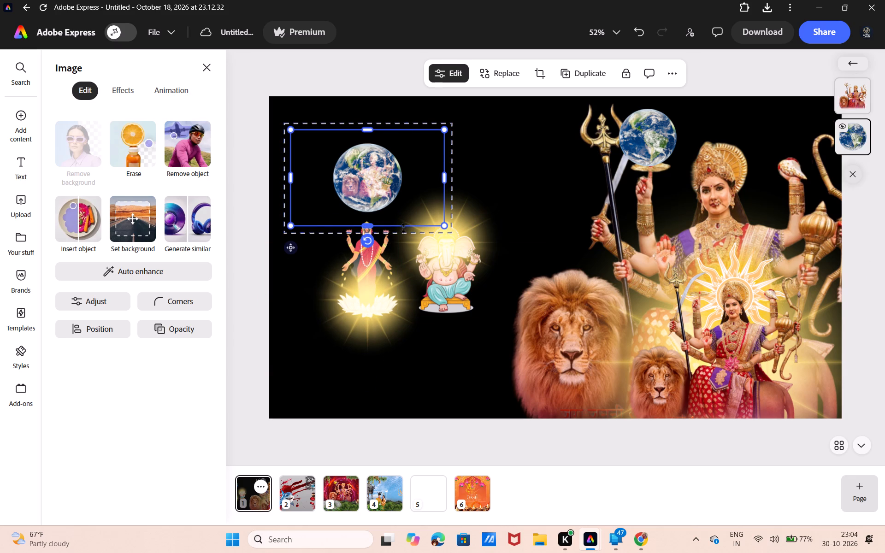
{"action": "left_click", "coordinate": [403, 228]}
{"action": "left_click_drag", "start_coordinate": [403, 228], "coordinate": [401, 207]}
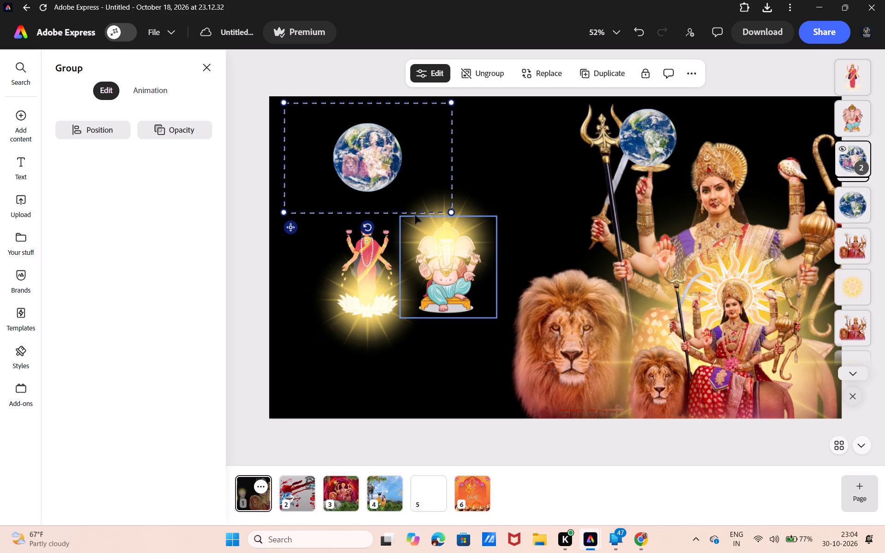
Move Ganesha's sunburst glow straight down to his seat, level with the glow on Lakshmi's lotus.
{"action": "left_click", "coordinate": [458, 206]}
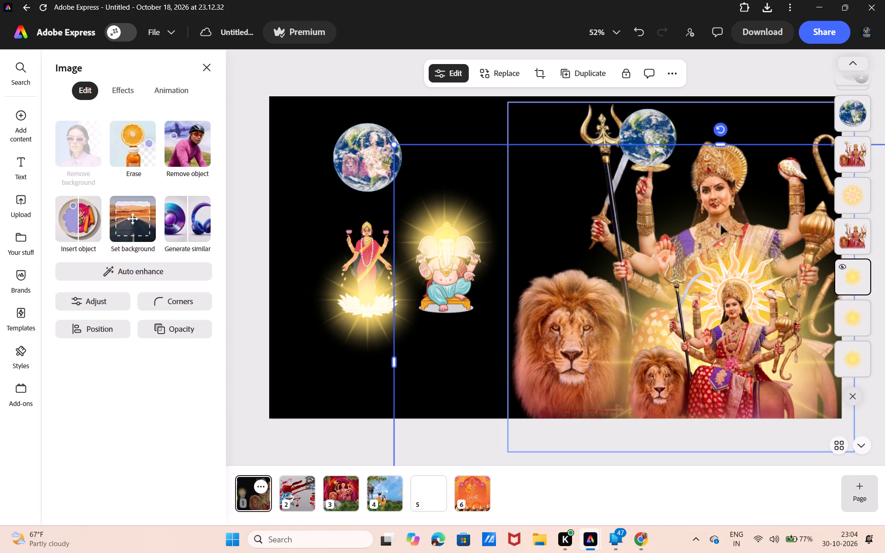
{"action": "left_click", "coordinate": [844, 302]}
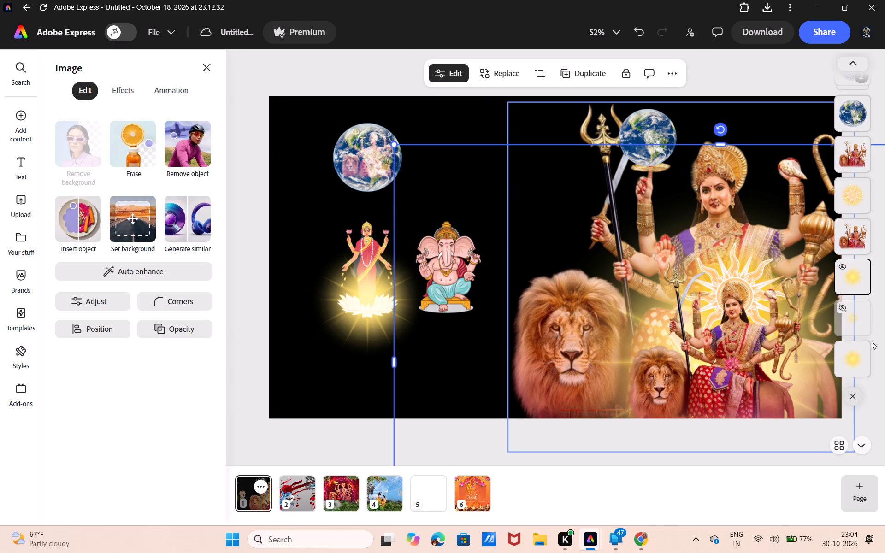
{"action": "left_click", "coordinate": [845, 333]}
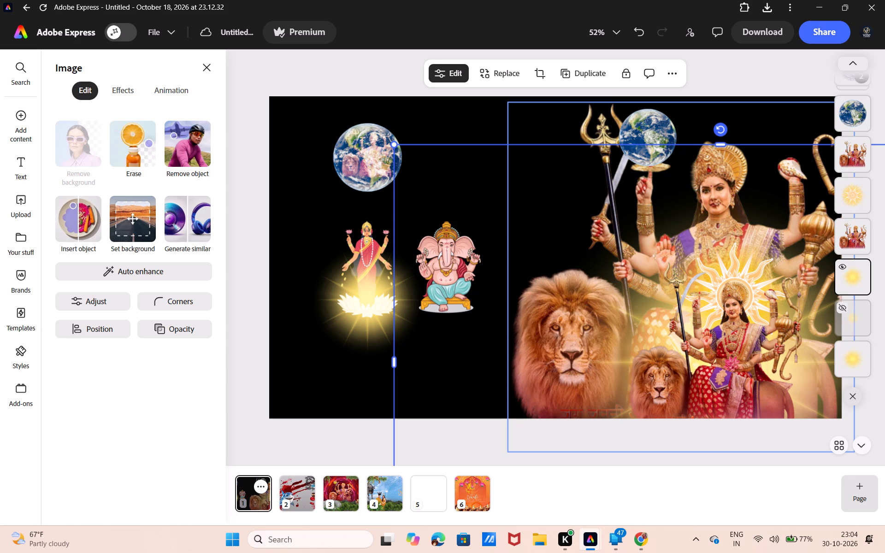
{"action": "left_click", "coordinate": [846, 313]}
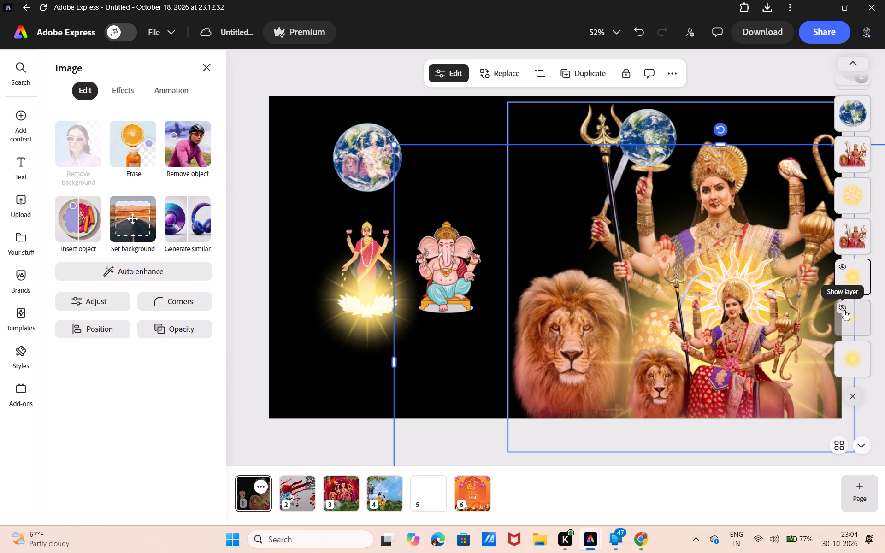
{"action": "left_click", "coordinate": [844, 310]}
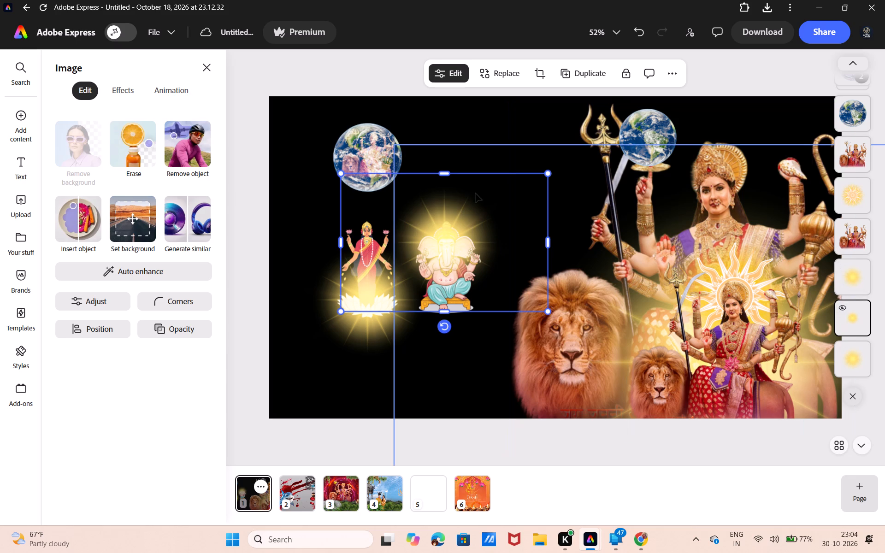
{"action": "left_click_drag", "start_coordinate": [475, 193], "coordinate": [476, 250]}
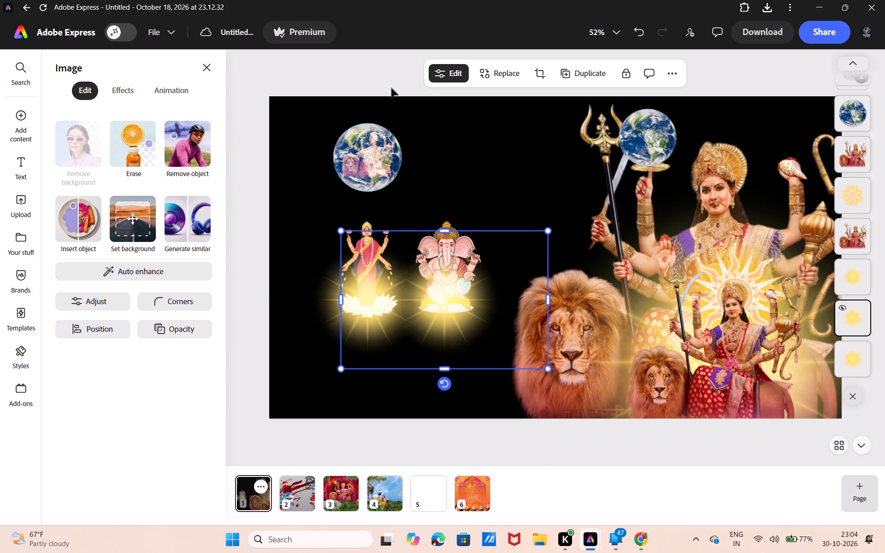
{"action": "left_click", "coordinate": [391, 88]}
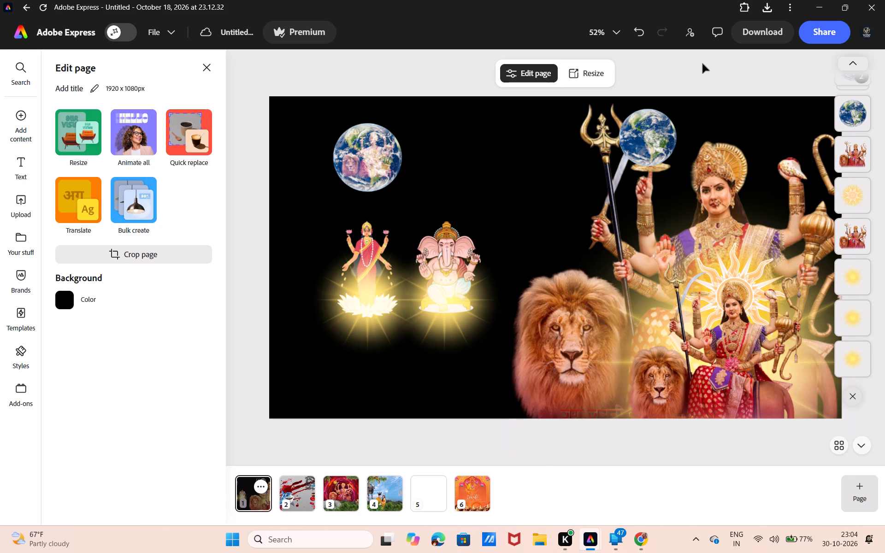
Delete the large goddess-and-lion image behind the smaller goddess.
{"action": "left_click", "coordinate": [753, 131]}
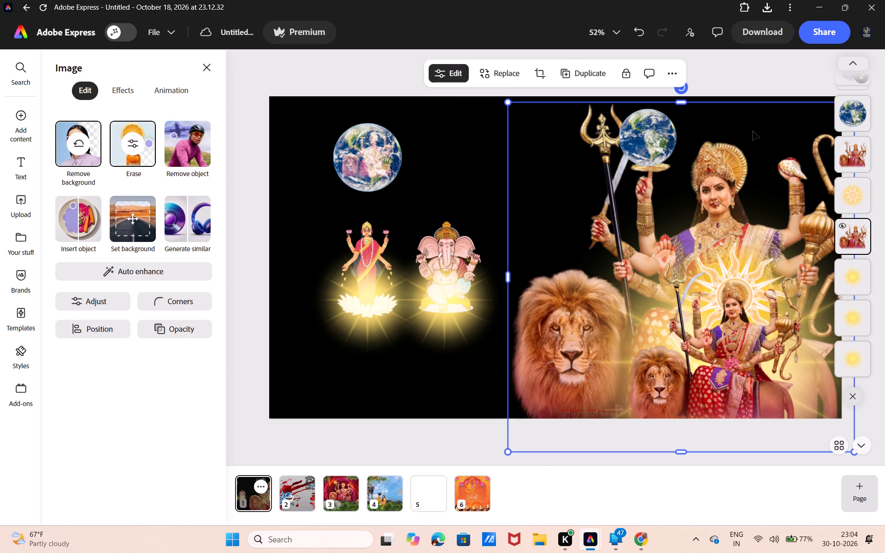
{"action": "key", "text": "BackSpace"}
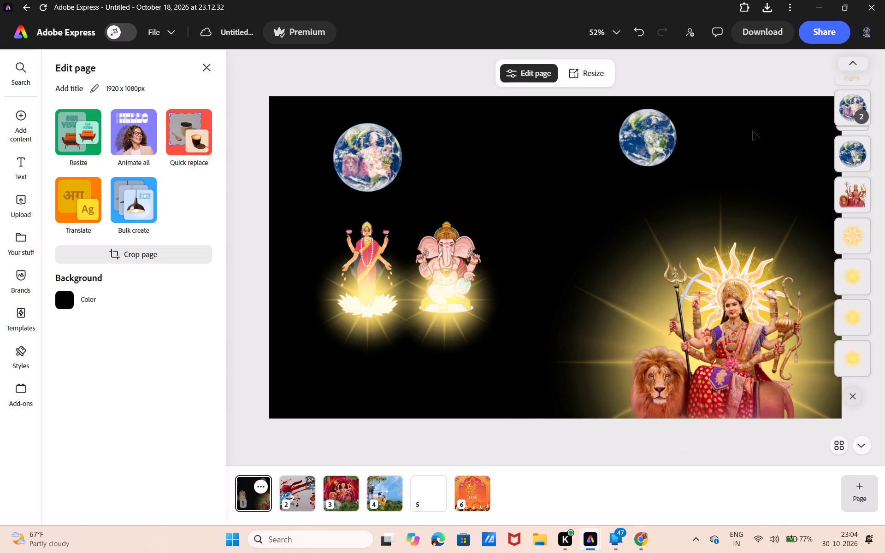
Move the plain Earth globe onto the remaining seated goddess and set its blend mode to Screen.
{"action": "left_click_drag", "start_coordinate": [611, 124], "coordinate": [675, 310]}
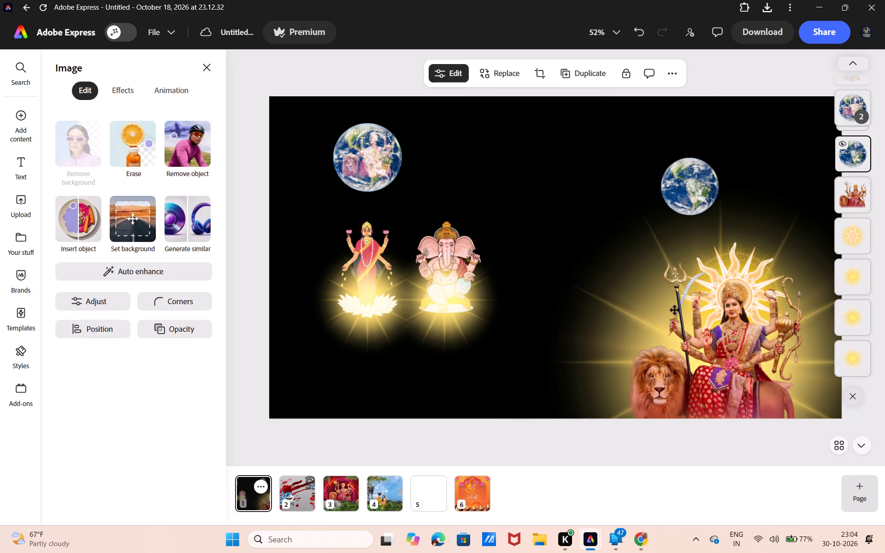
{"action": "left_click_drag", "start_coordinate": [675, 310], "coordinate": [693, 344]}
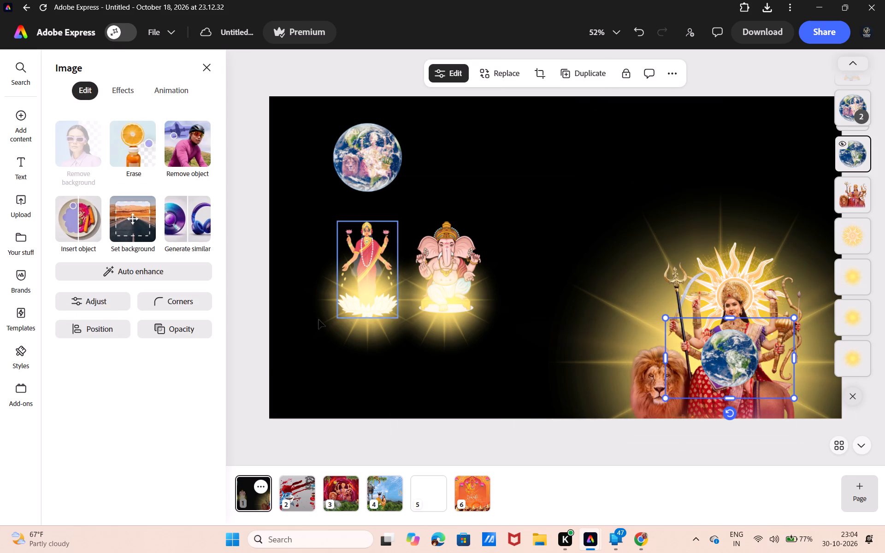
{"action": "left_click", "coordinate": [212, 323]}
{"action": "left_click", "coordinate": [276, 269]}
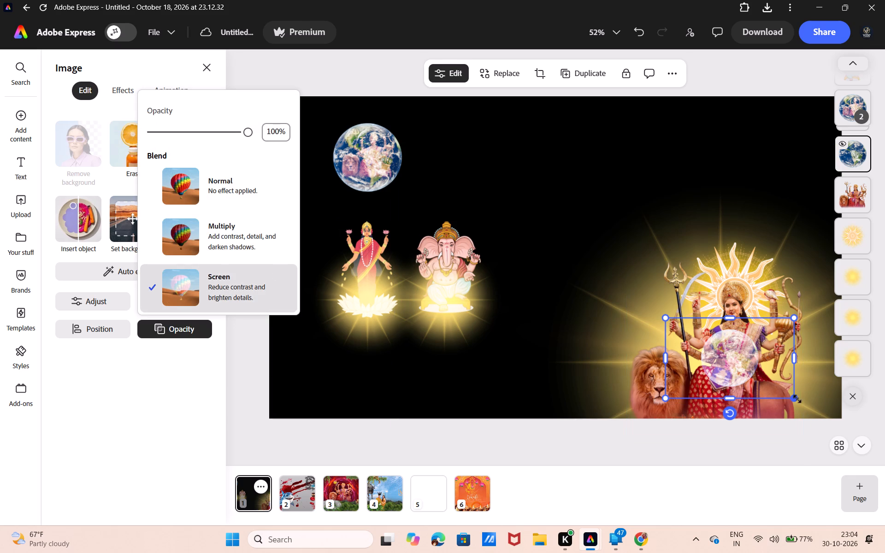
Shrink the Earth globe and centre it over the seated goddess's torso.
{"action": "left_click_drag", "start_coordinate": [794, 394], "coordinate": [748, 365]}
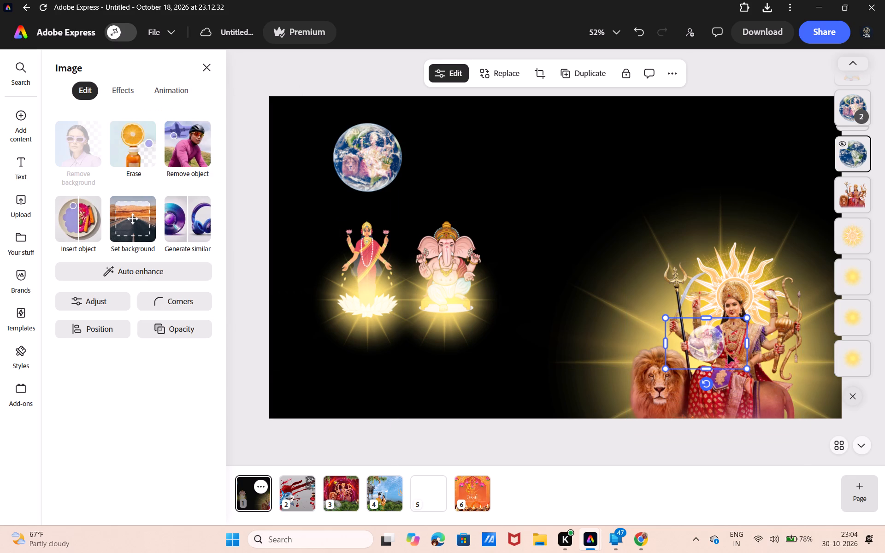
{"action": "left_click_drag", "start_coordinate": [728, 354], "coordinate": [787, 381]}
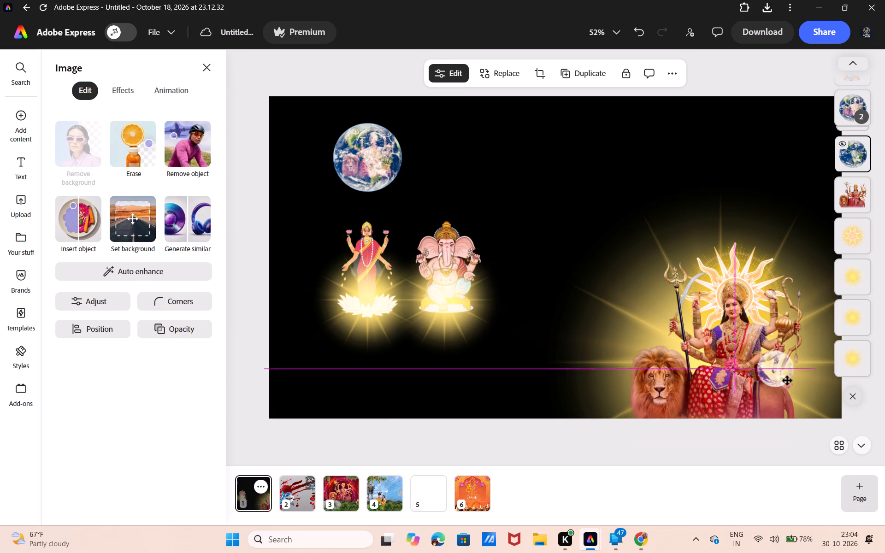
{"action": "left_click_drag", "start_coordinate": [787, 381], "coordinate": [755, 358]}
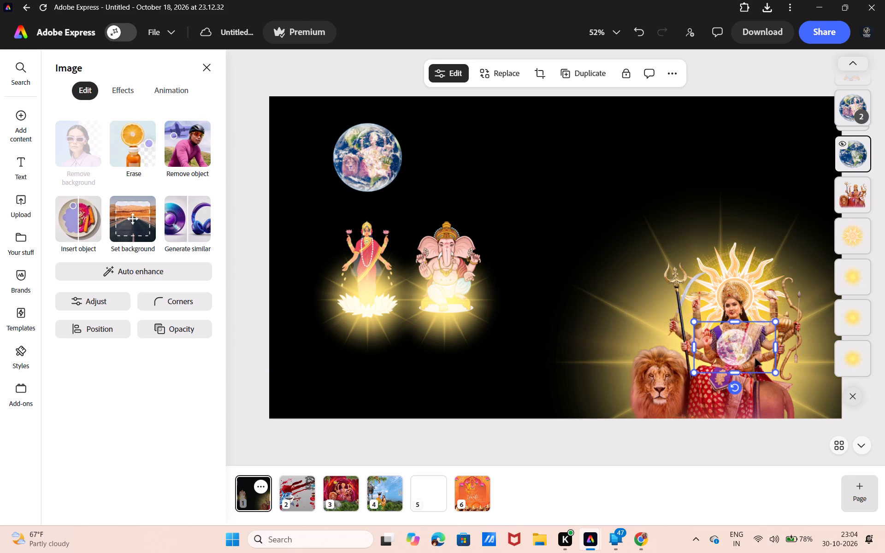
Select the seated goddess with her globe, sun halo and glow, narrow them together slightly, and shift them left on the canvas.
{"action": "left_click_drag", "start_coordinate": [738, 131], "coordinate": [685, 447]}
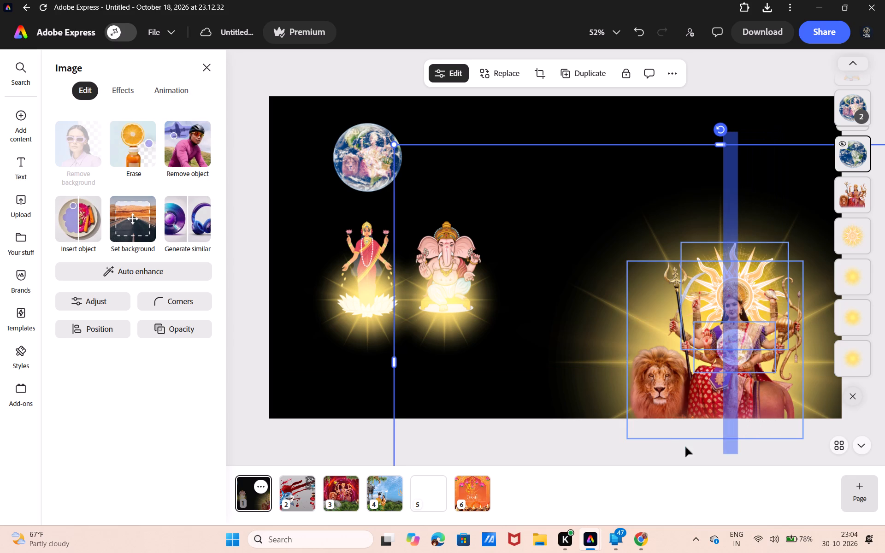
{"action": "left_click_drag", "start_coordinate": [685, 447], "coordinate": [828, 426]}
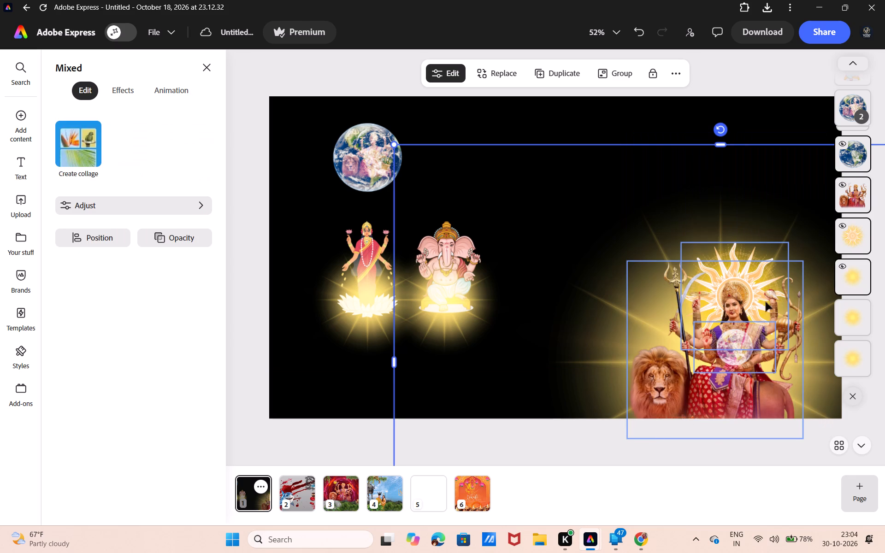
{"action": "left_click_drag", "start_coordinate": [754, 161], "coordinate": [751, 151]}
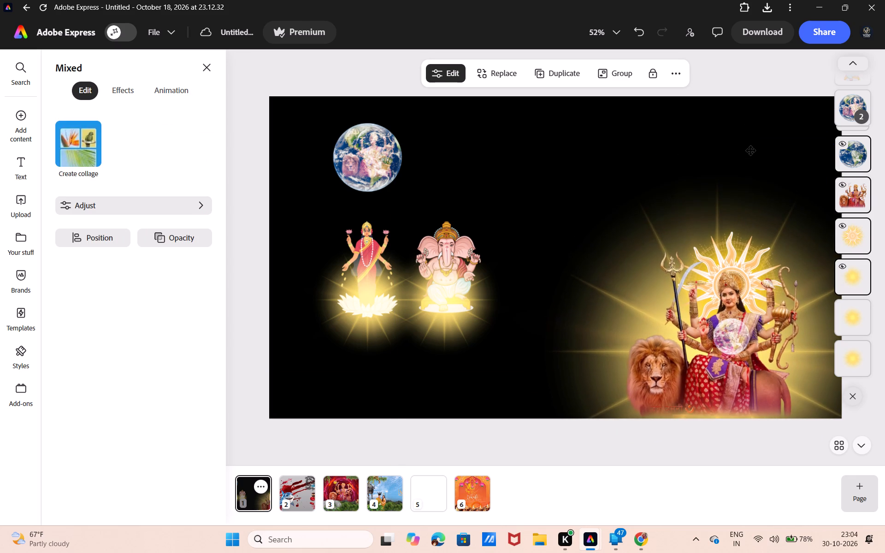
{"action": "left_click_drag", "start_coordinate": [751, 151], "coordinate": [752, 153]}
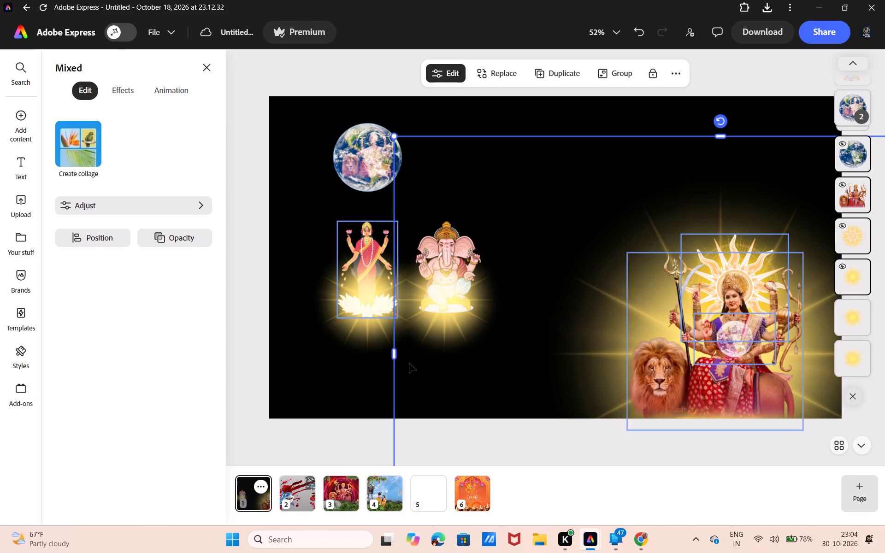
{"action": "left_click_drag", "start_coordinate": [396, 353], "coordinate": [483, 338]}
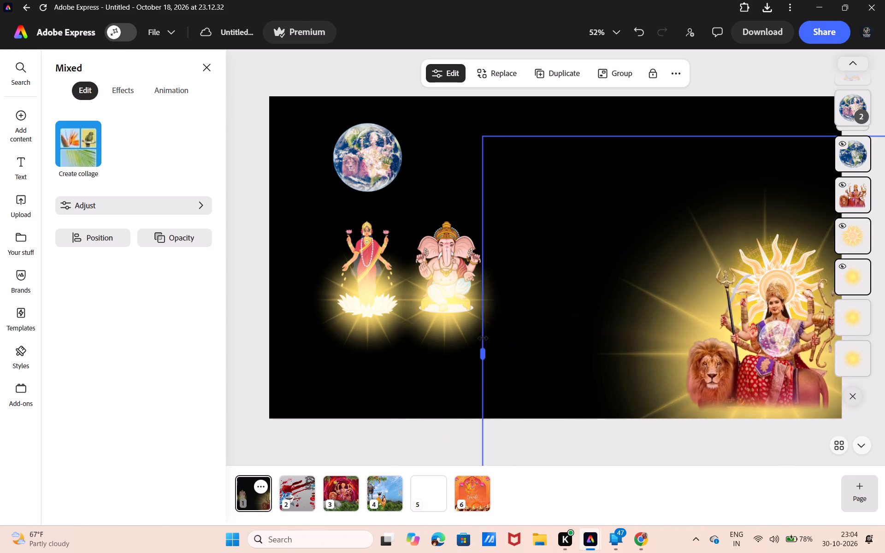
{"action": "left_click_drag", "start_coordinate": [483, 338], "coordinate": [382, 338]}
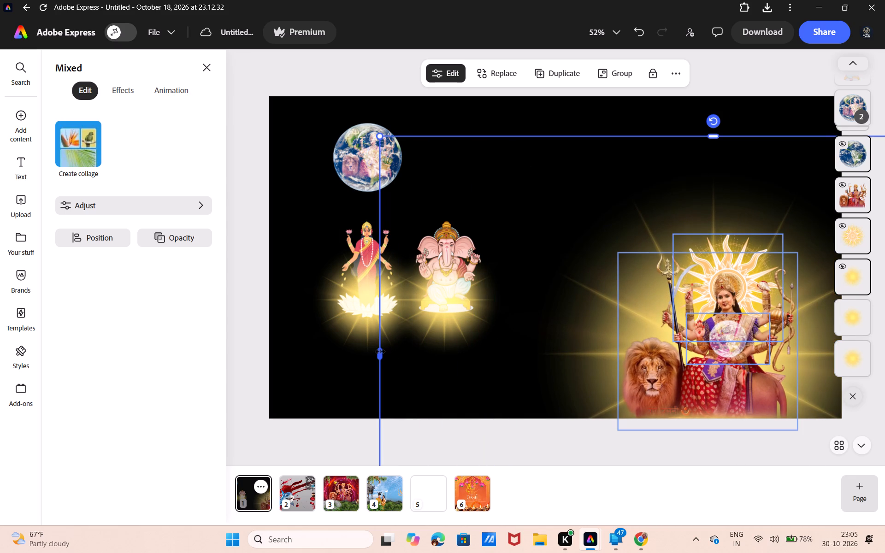
{"action": "left_click_drag", "start_coordinate": [380, 351], "coordinate": [635, 329]}
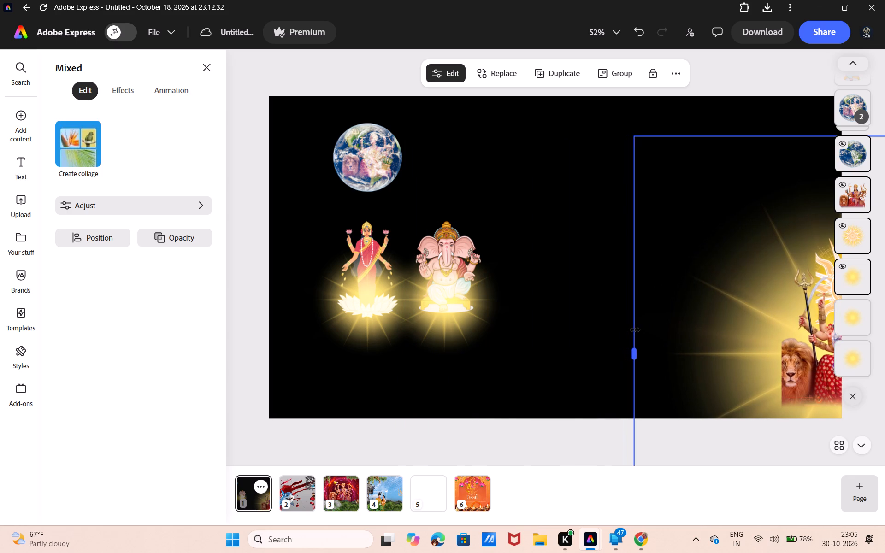
{"action": "left_click_drag", "start_coordinate": [635, 329], "coordinate": [460, 332]}
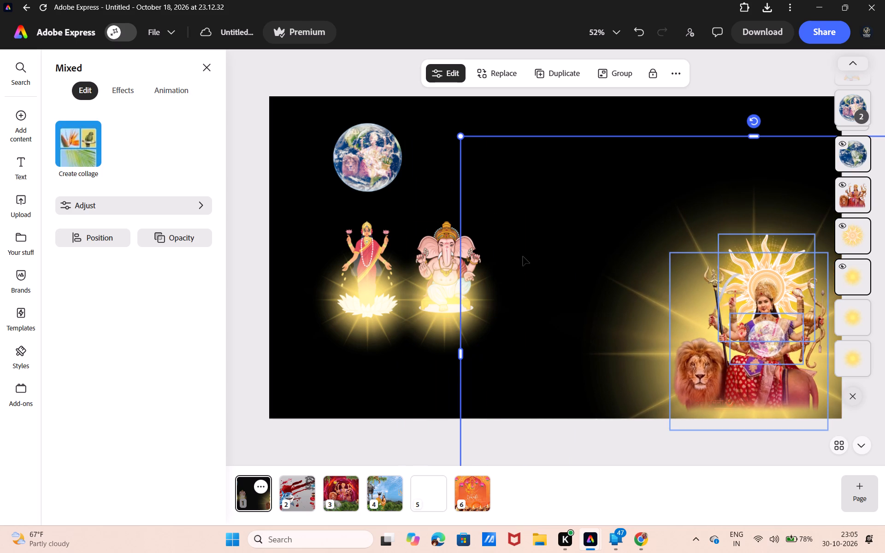
{"action": "left_click_drag", "start_coordinate": [523, 256], "coordinate": [477, 263]}
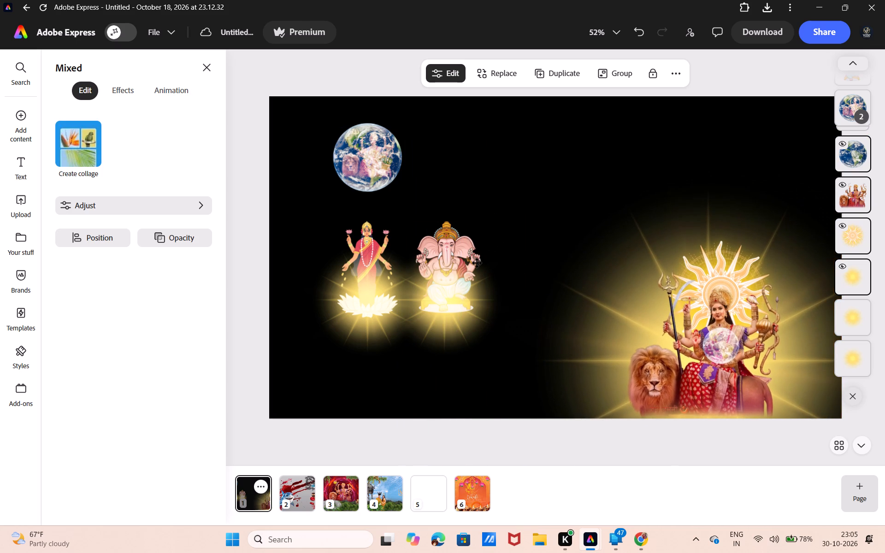
{"action": "left_click_drag", "start_coordinate": [477, 263], "coordinate": [451, 258]}
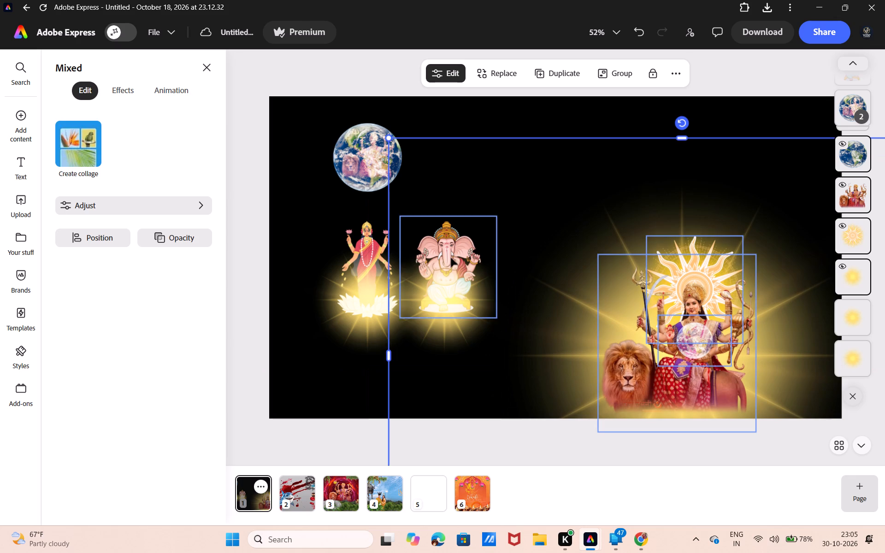
Crop the left side of the goddess's large yellow glow to just beside Ganesha and raise the glow slightly behind her.
{"action": "left_click", "coordinate": [846, 293]}
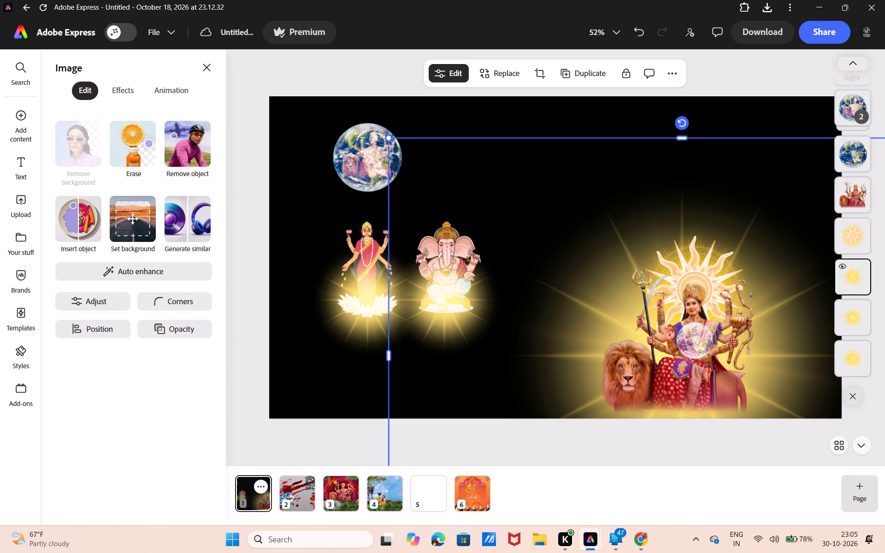
{"action": "left_click_drag", "start_coordinate": [389, 353], "coordinate": [505, 347]}
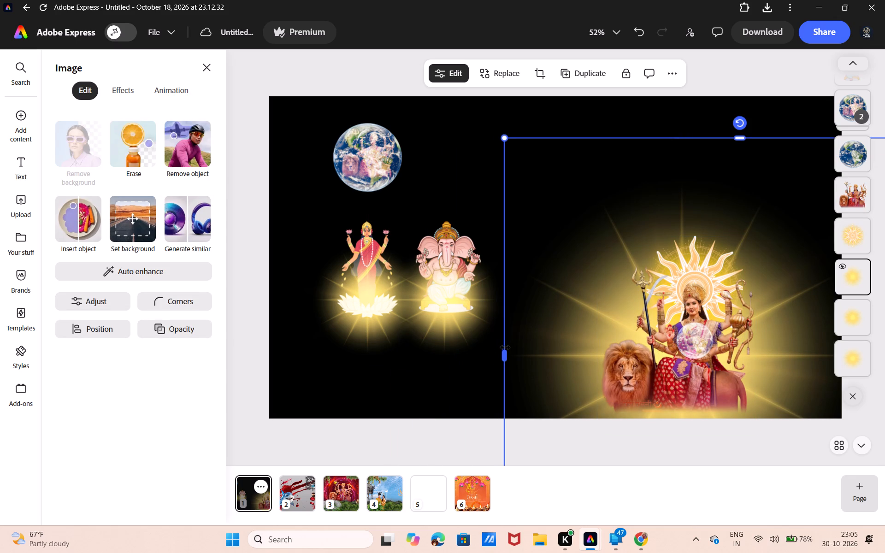
{"action": "left_click_drag", "start_coordinate": [584, 169], "coordinate": [590, 82]}
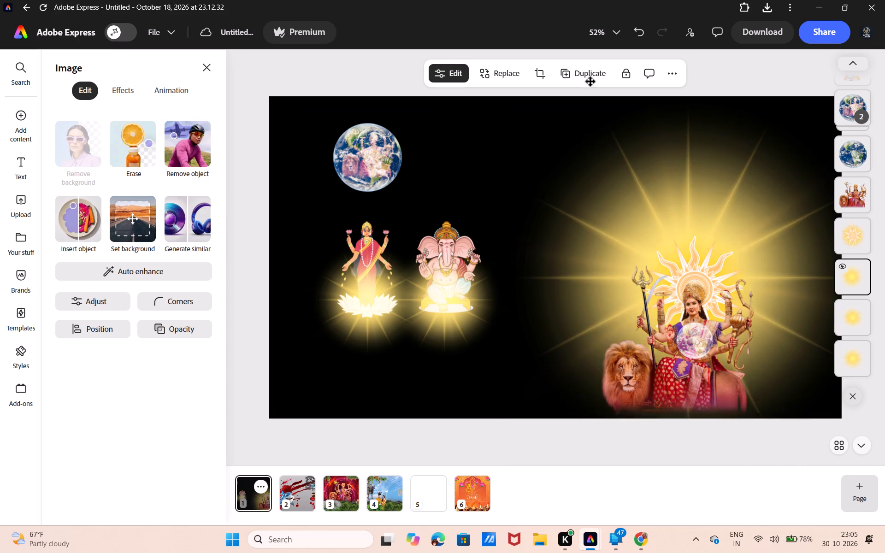
{"action": "left_click_drag", "start_coordinate": [590, 82], "coordinate": [581, 140]}
{"action": "left_click", "coordinate": [477, 103]}
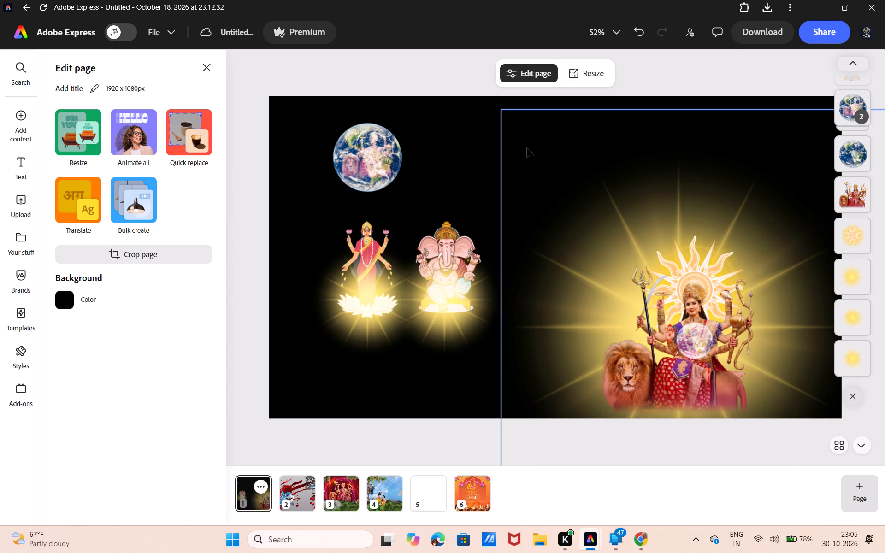
Move the goddess, Earth globe, sun halo and large glow up together so her full figure sits mid-height in the canvas's right half.
{"action": "left_click_drag", "start_coordinate": [559, 103], "coordinate": [580, 155]}
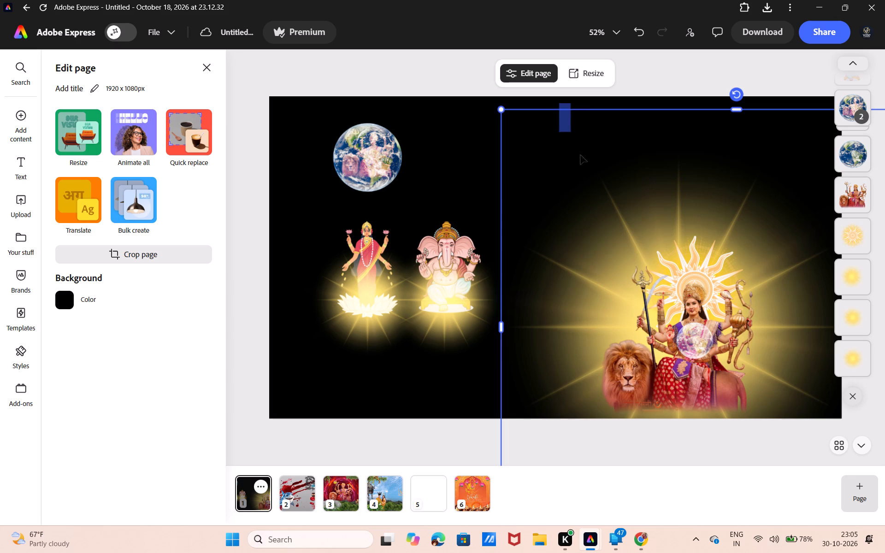
{"action": "left_click_drag", "start_coordinate": [580, 155], "coordinate": [783, 432]}
{"action": "left_click_drag", "start_coordinate": [783, 413], "coordinate": [790, 325]}
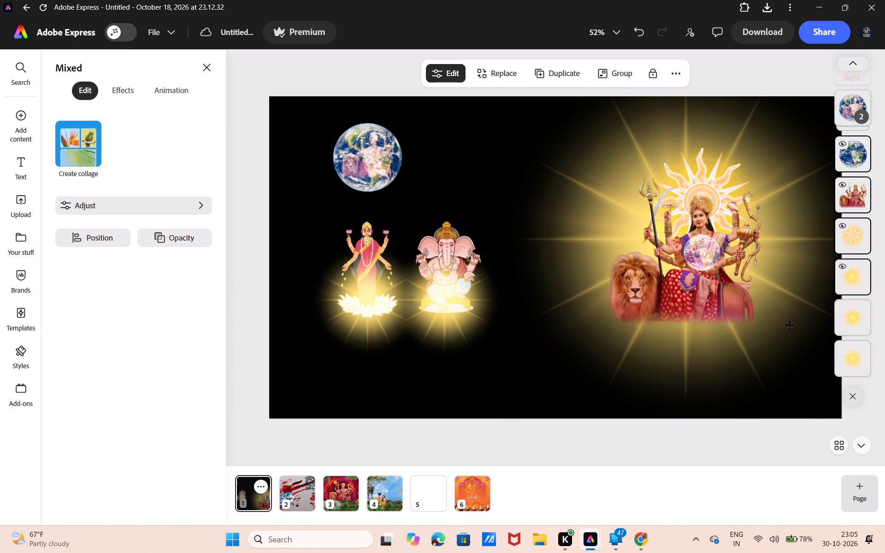
{"action": "left_click_drag", "start_coordinate": [790, 325], "coordinate": [790, 325]}
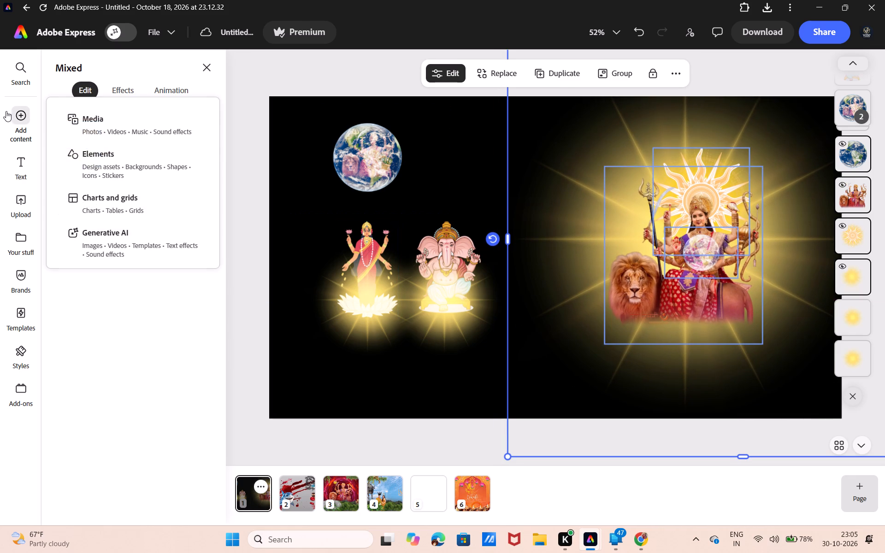
Search the design assets for "black" and add the vertical gradient that fades to black at its bottom.
{"action": "left_click", "coordinate": [88, 159]}
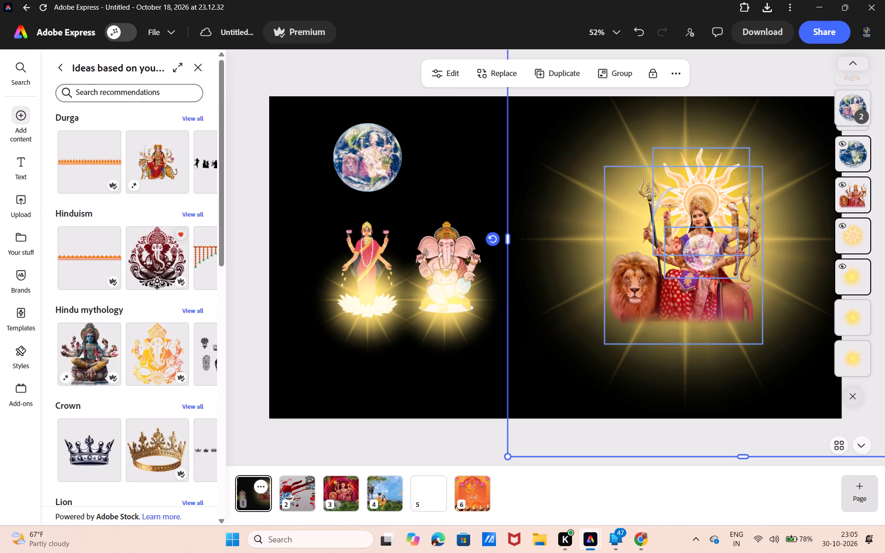
{"action": "left_click", "coordinate": [55, 71]}
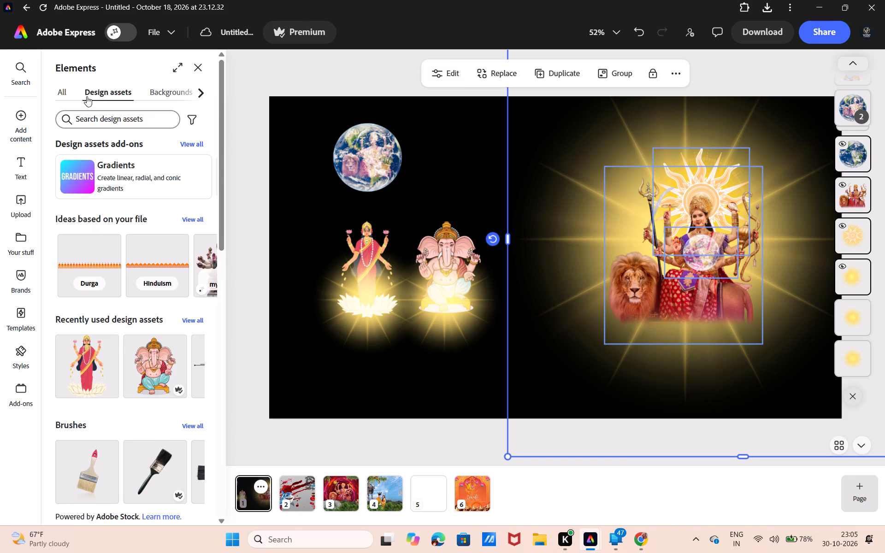
{"action": "left_click", "coordinate": [107, 122]}
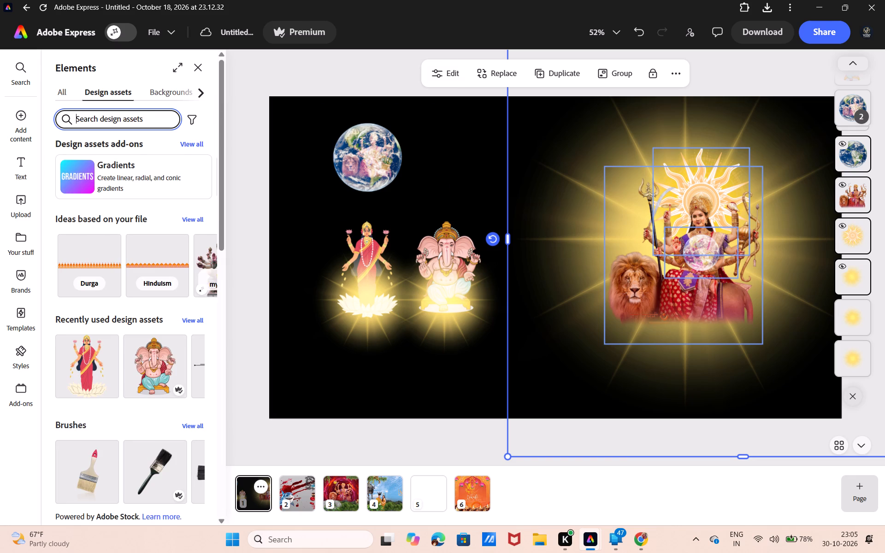
{"action": "type", "text": "black"}
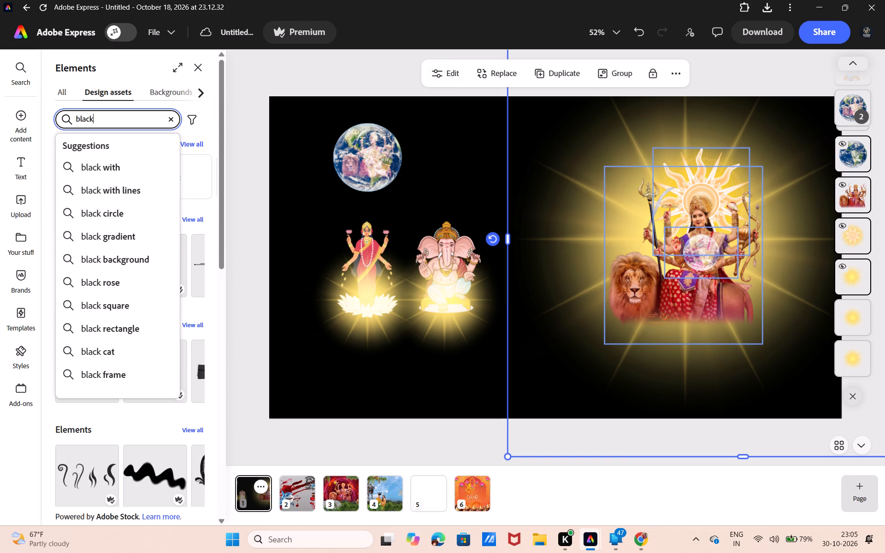
{"action": "key", "text": "Return"}
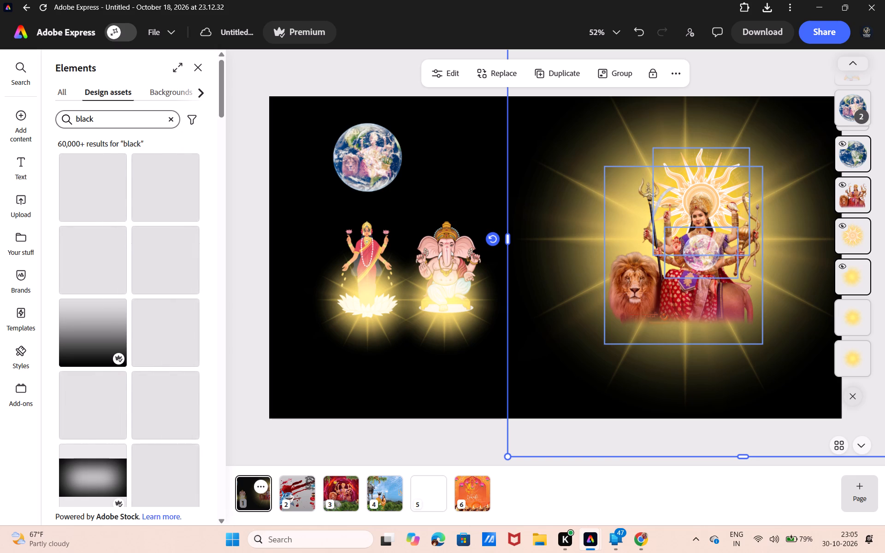
{"action": "left_click", "coordinate": [98, 334]}
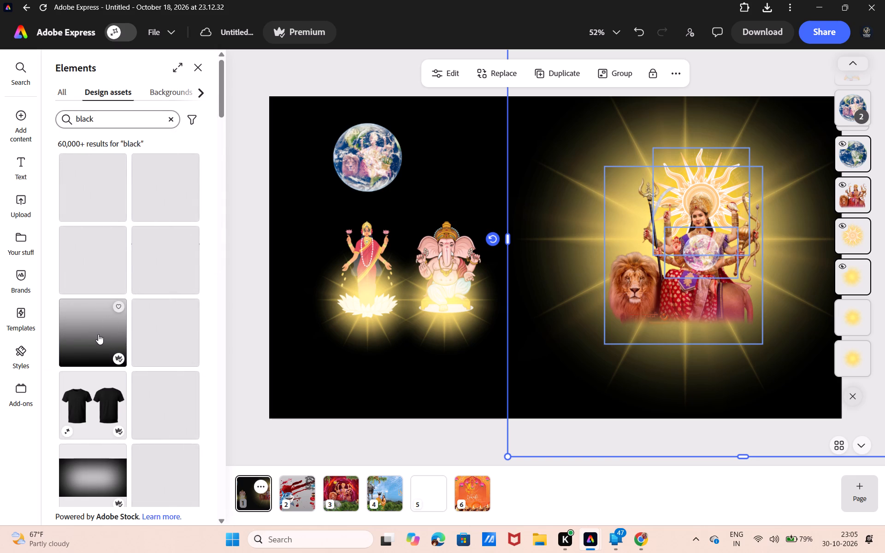
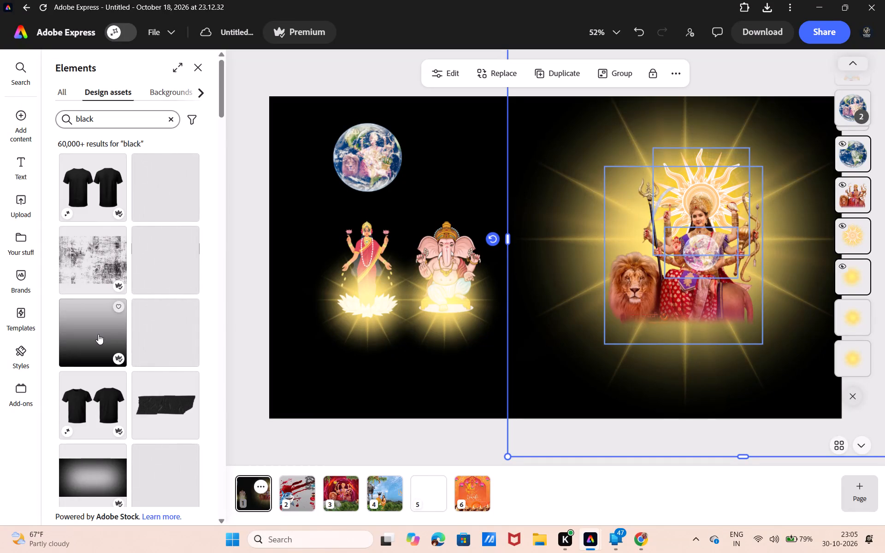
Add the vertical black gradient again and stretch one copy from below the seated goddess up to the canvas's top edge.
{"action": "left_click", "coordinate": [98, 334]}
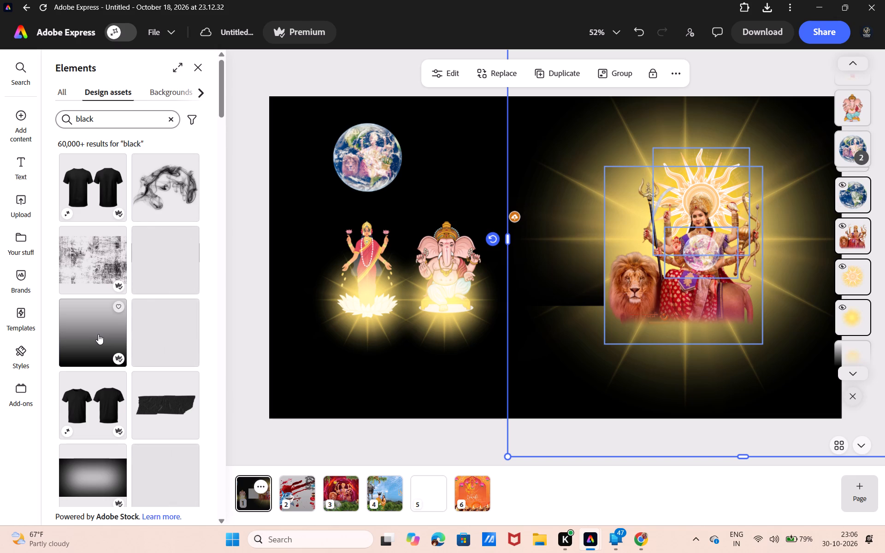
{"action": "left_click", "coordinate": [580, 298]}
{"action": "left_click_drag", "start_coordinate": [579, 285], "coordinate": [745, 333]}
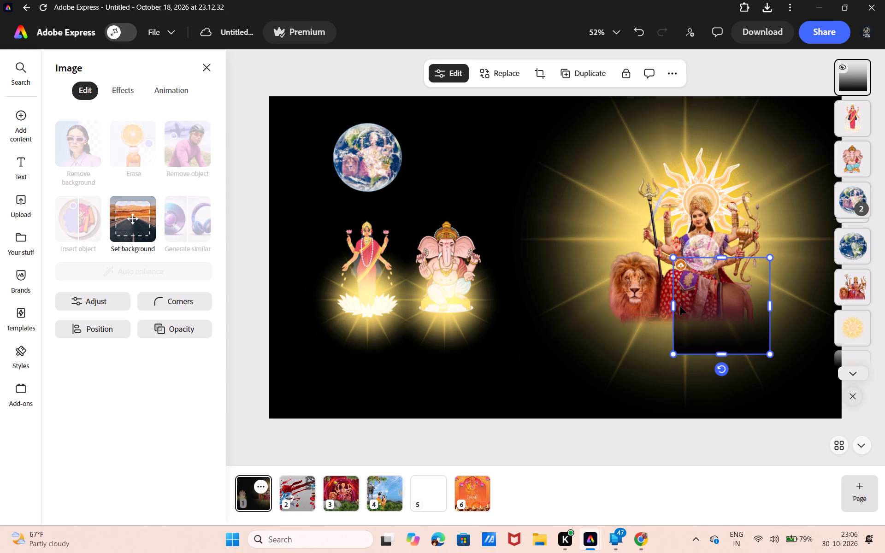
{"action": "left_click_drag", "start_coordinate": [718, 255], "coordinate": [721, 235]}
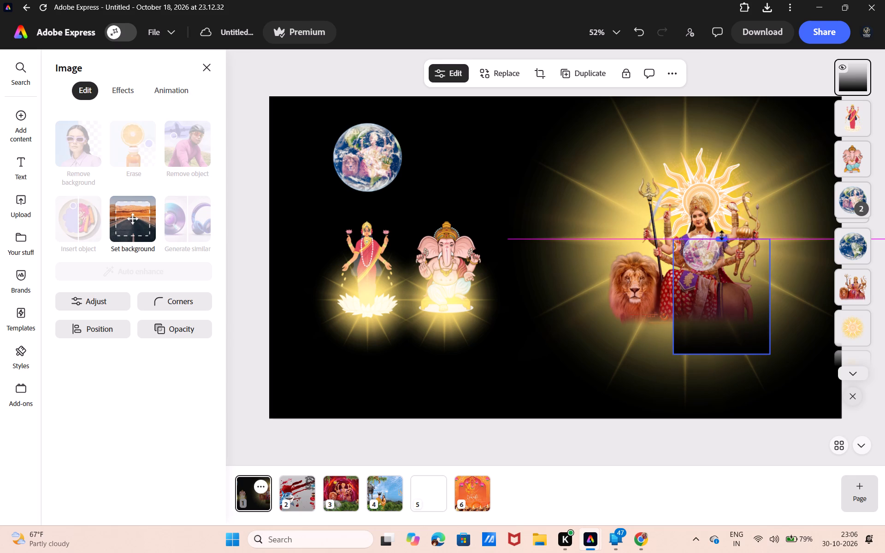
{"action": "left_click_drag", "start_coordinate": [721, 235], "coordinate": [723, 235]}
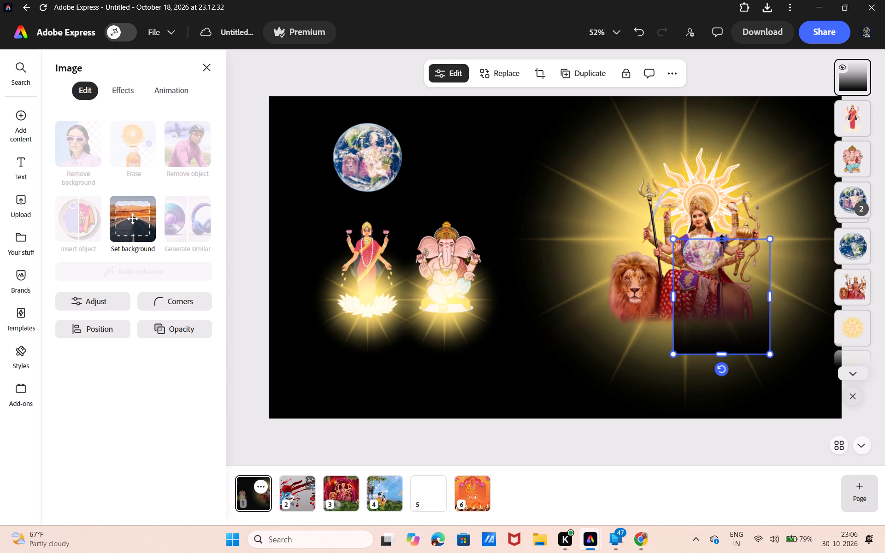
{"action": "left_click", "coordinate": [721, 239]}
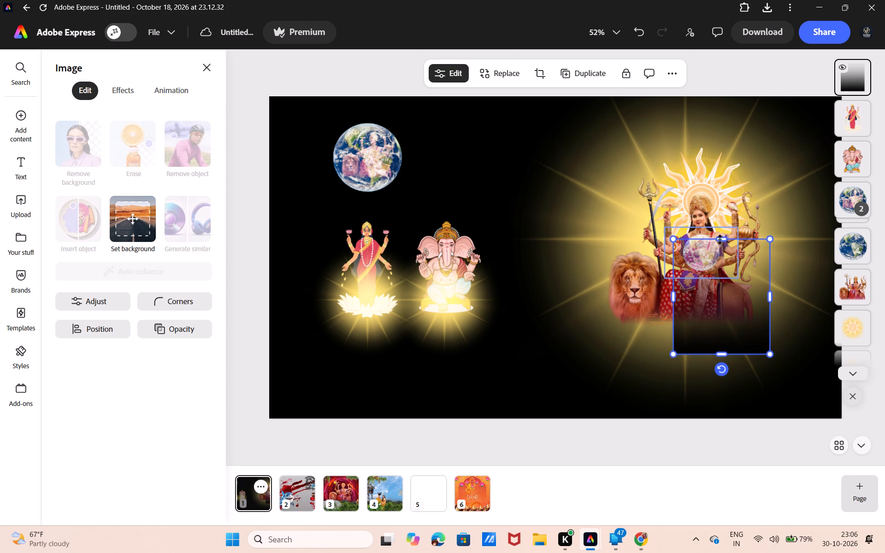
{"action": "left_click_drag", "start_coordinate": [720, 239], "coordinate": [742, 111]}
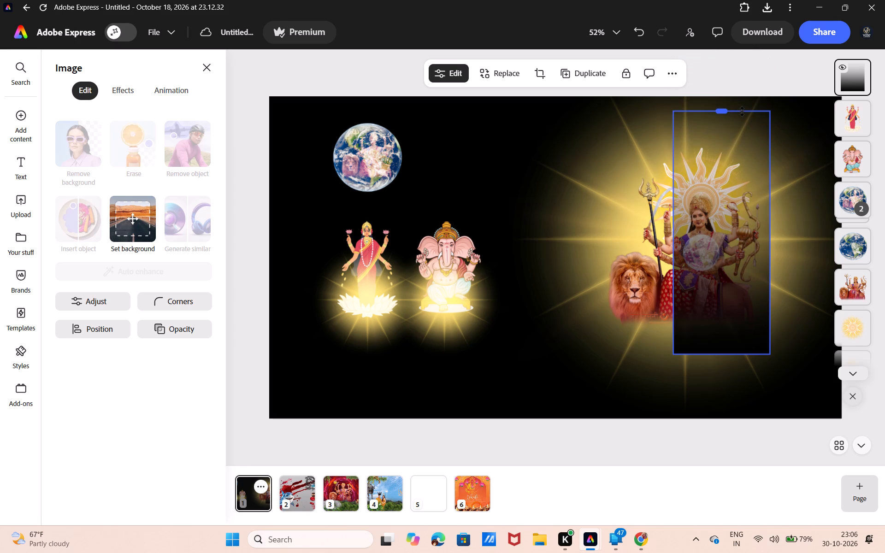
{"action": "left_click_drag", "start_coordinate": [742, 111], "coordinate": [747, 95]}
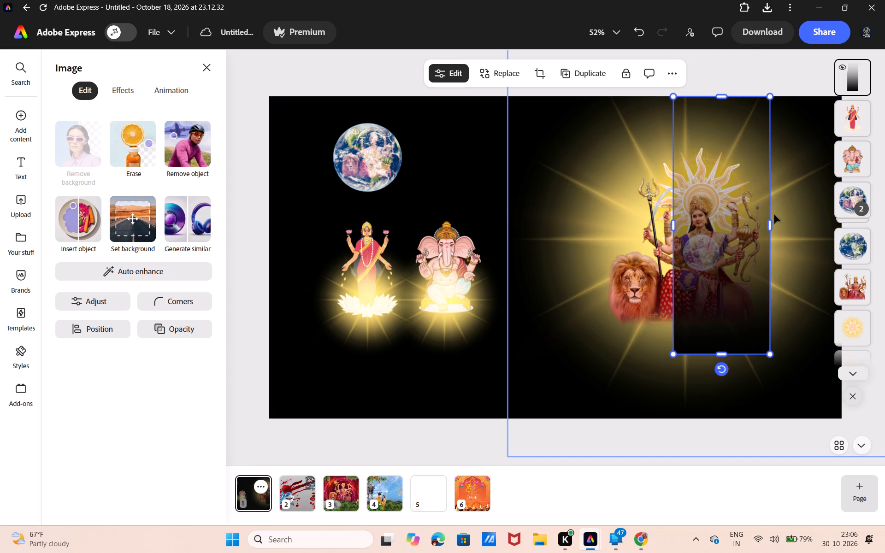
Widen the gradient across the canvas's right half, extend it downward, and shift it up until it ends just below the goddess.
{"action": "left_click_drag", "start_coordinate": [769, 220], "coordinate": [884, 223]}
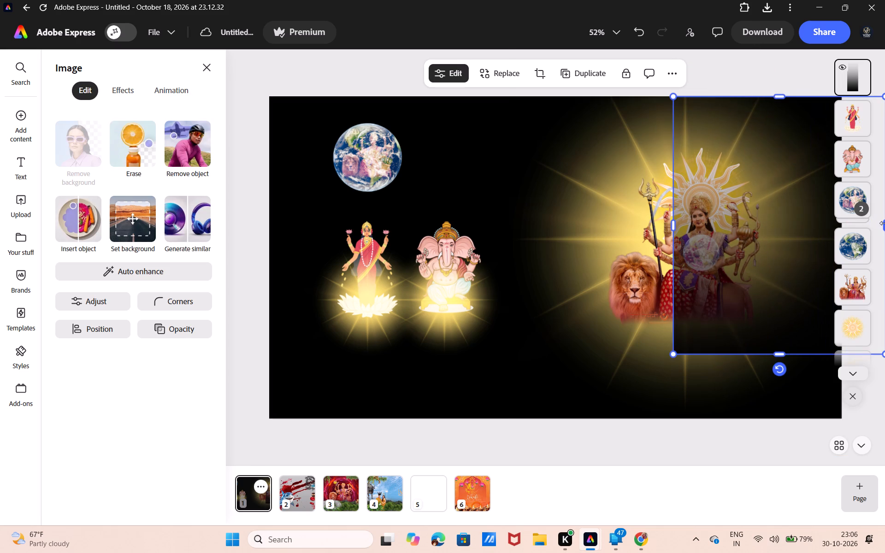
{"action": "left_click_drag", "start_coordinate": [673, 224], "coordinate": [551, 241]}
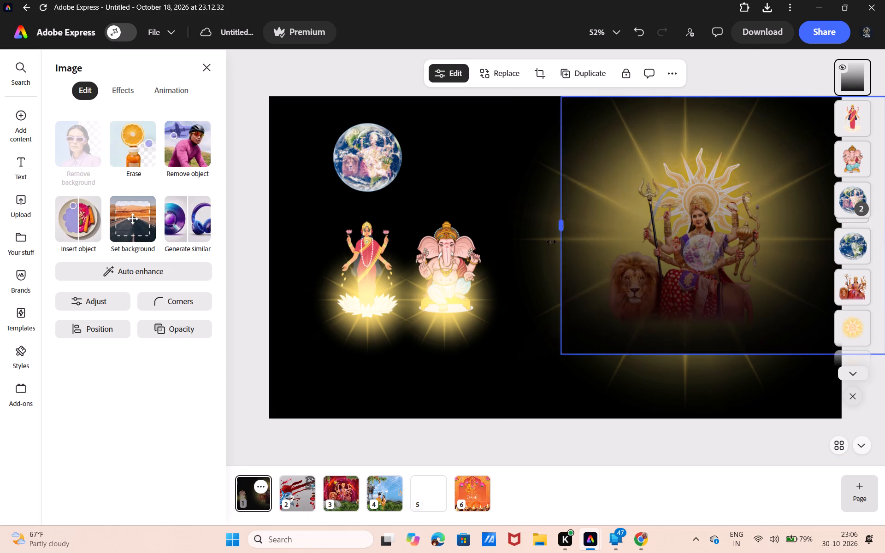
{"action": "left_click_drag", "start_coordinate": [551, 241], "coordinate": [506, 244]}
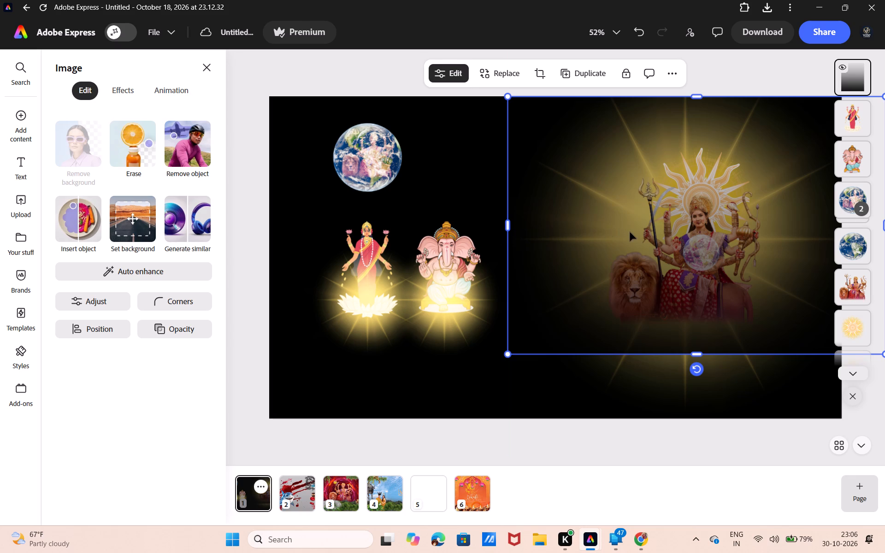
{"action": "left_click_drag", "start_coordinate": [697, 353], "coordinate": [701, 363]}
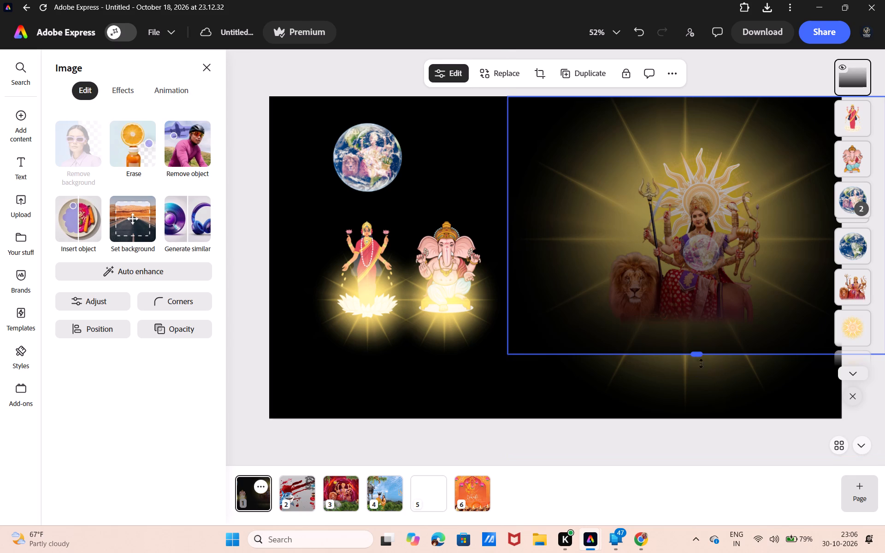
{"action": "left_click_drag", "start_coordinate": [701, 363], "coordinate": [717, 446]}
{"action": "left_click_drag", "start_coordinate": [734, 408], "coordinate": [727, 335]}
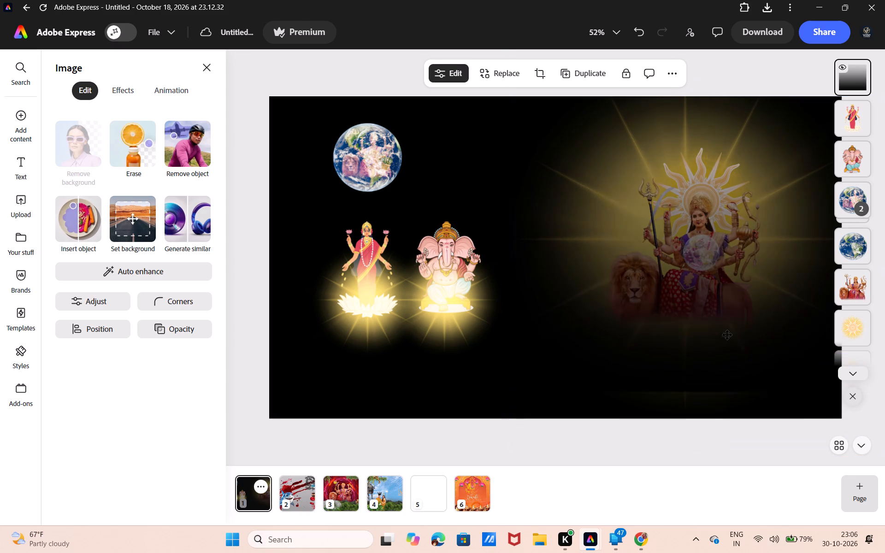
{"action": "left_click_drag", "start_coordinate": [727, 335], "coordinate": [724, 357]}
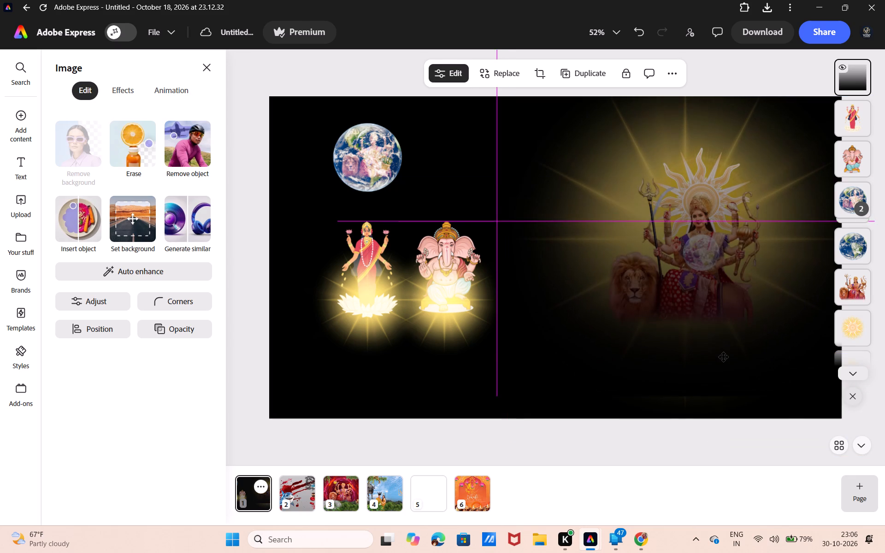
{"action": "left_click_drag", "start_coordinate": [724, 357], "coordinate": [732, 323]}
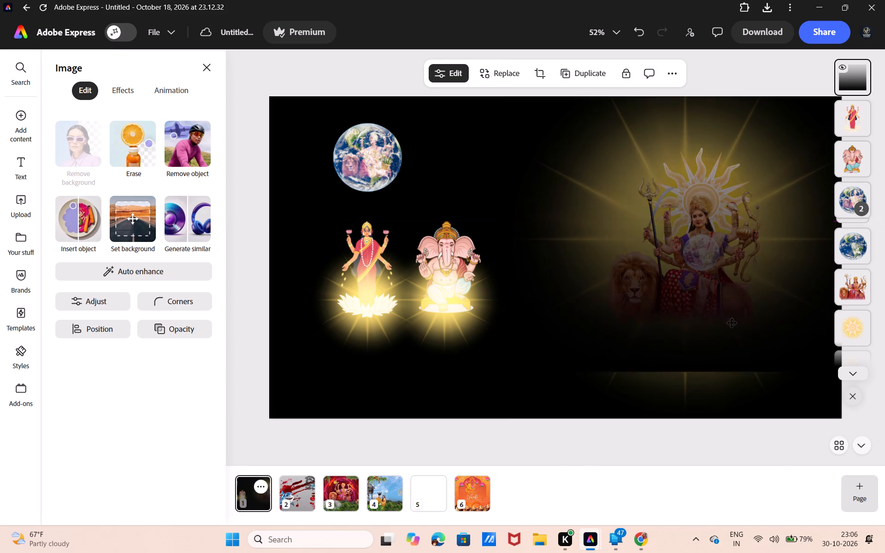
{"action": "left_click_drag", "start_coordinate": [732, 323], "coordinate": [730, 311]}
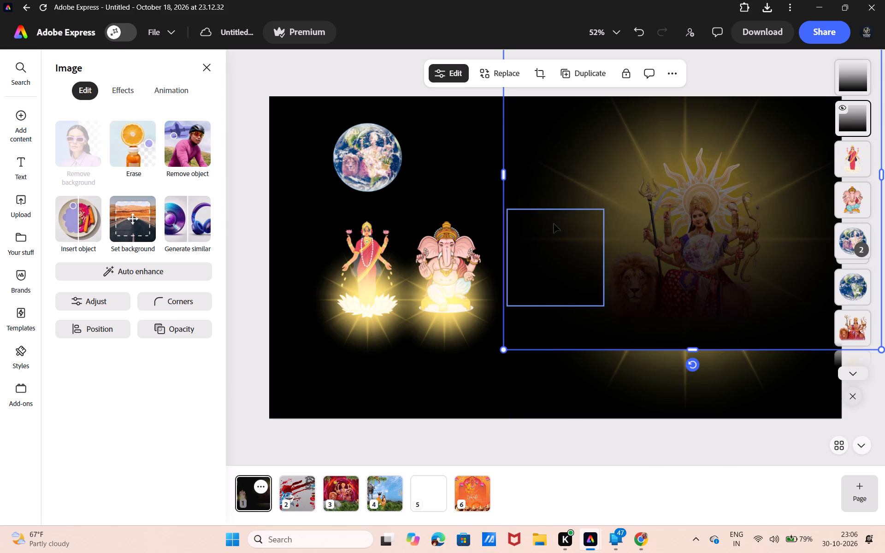
Delete the enlarged black gradient covering the goddess and her glow.
{"action": "left_click", "coordinate": [558, 153]}
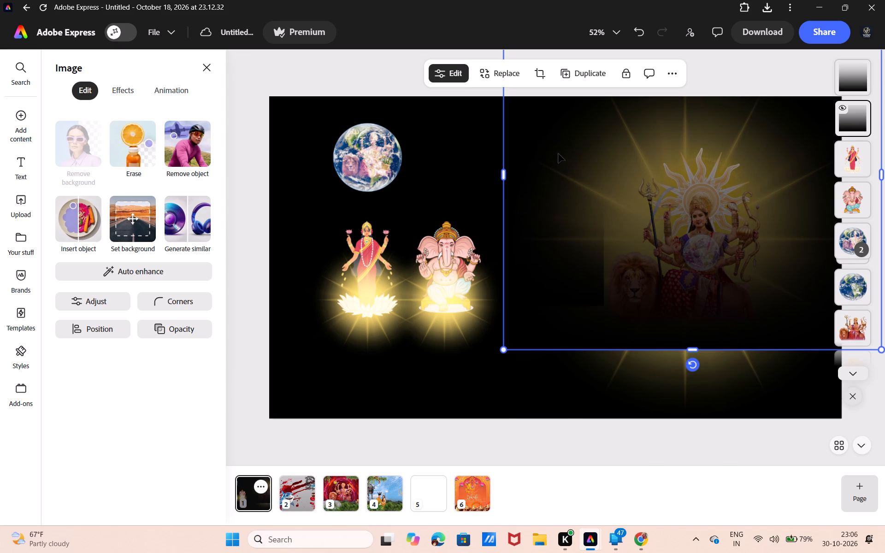
{"action": "key", "text": "BackSpace"}
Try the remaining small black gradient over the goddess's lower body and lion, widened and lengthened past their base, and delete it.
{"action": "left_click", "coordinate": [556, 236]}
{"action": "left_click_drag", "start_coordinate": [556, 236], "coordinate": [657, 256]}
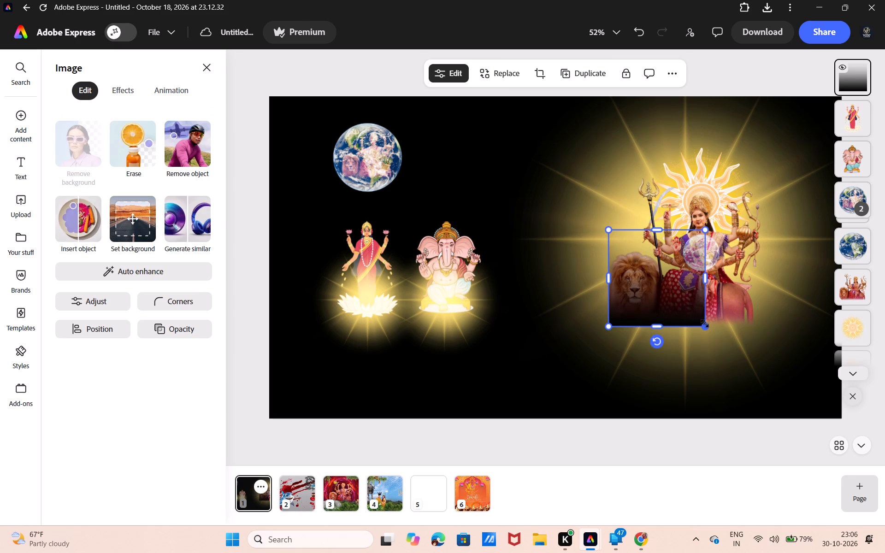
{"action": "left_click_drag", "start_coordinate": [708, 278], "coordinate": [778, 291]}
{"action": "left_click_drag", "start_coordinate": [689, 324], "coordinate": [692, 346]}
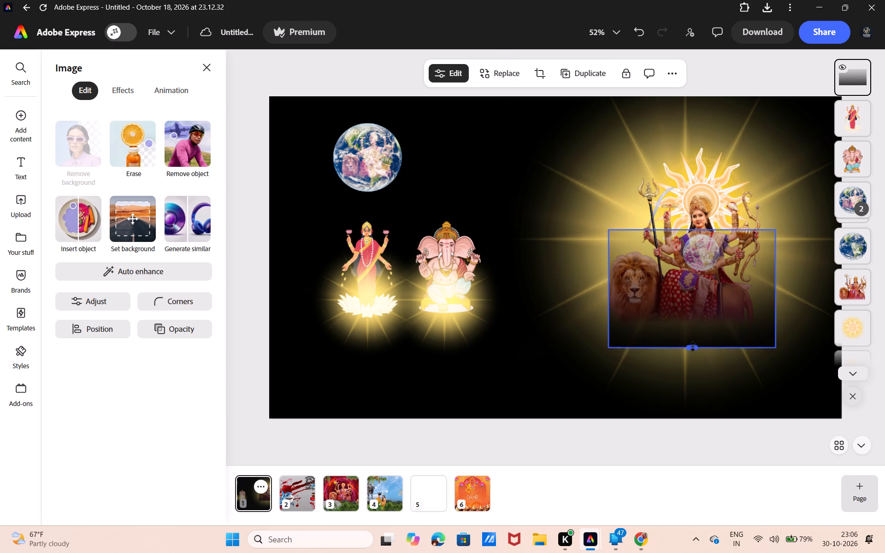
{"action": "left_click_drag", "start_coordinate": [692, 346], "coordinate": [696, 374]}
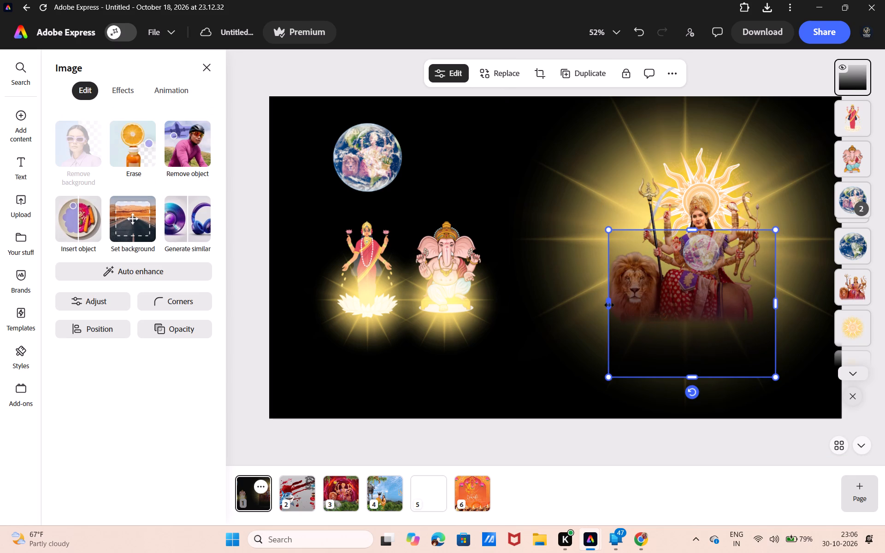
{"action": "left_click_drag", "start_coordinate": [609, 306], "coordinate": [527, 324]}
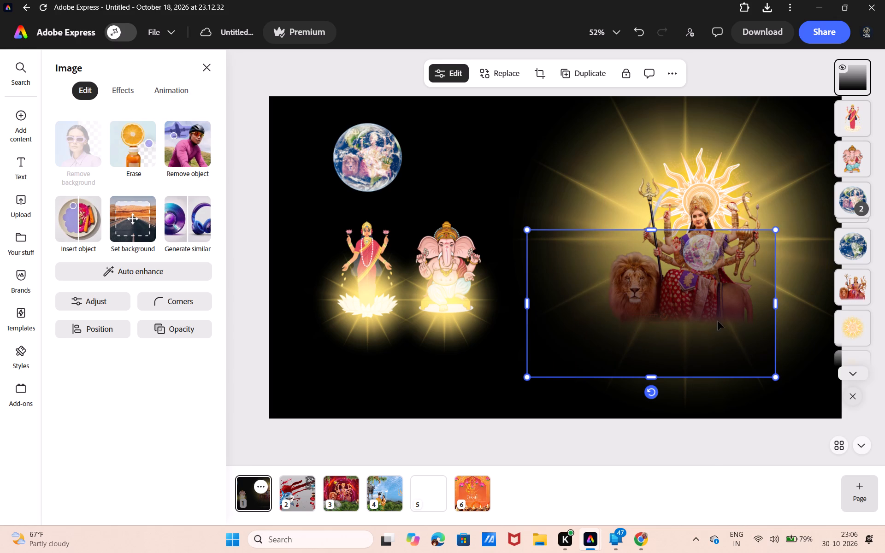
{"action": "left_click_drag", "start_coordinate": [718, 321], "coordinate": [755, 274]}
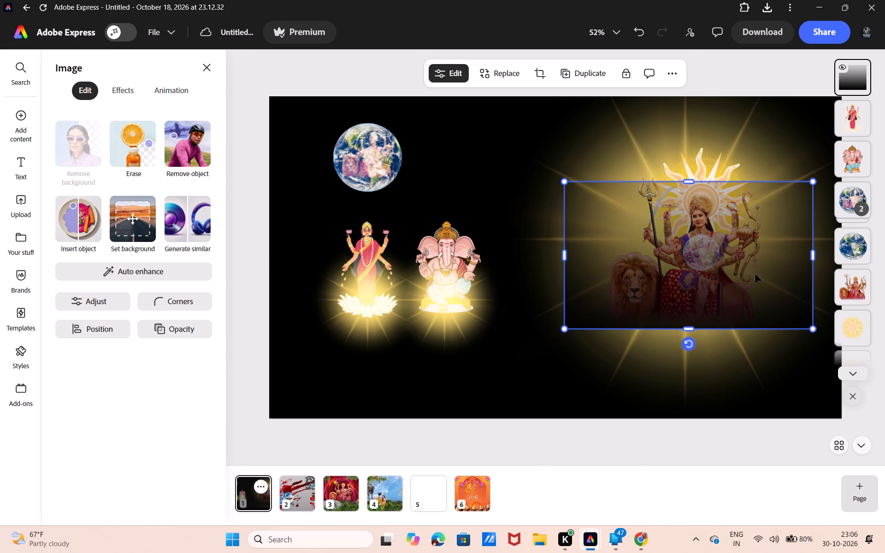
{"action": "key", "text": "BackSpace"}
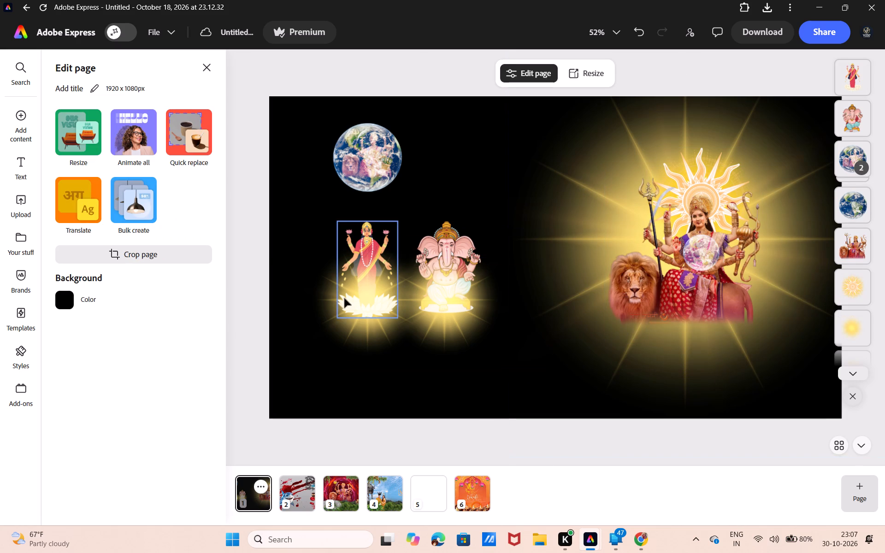
Find the blue Maa Vaishno Devi poster among the uploaded images, add it to the canvas and select it.
{"action": "left_click", "coordinate": [126, 146]}
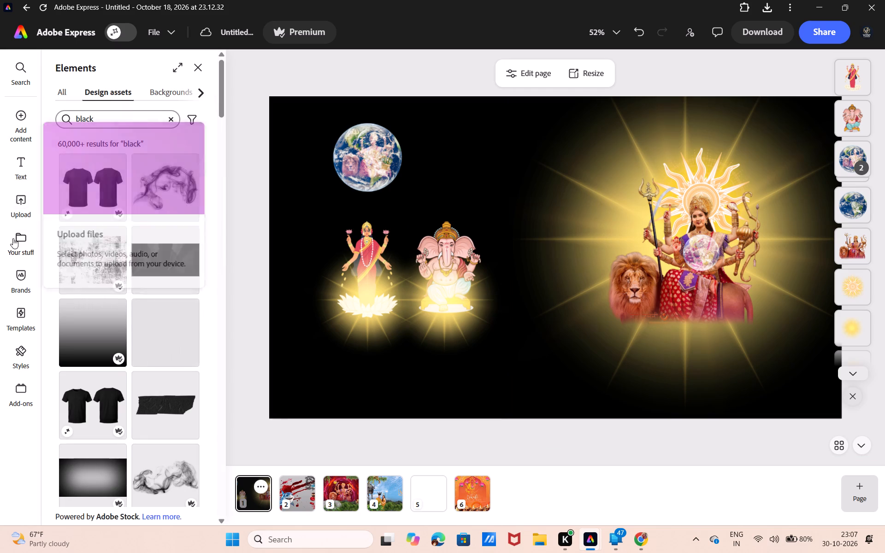
{"action": "left_click", "coordinate": [26, 193]}
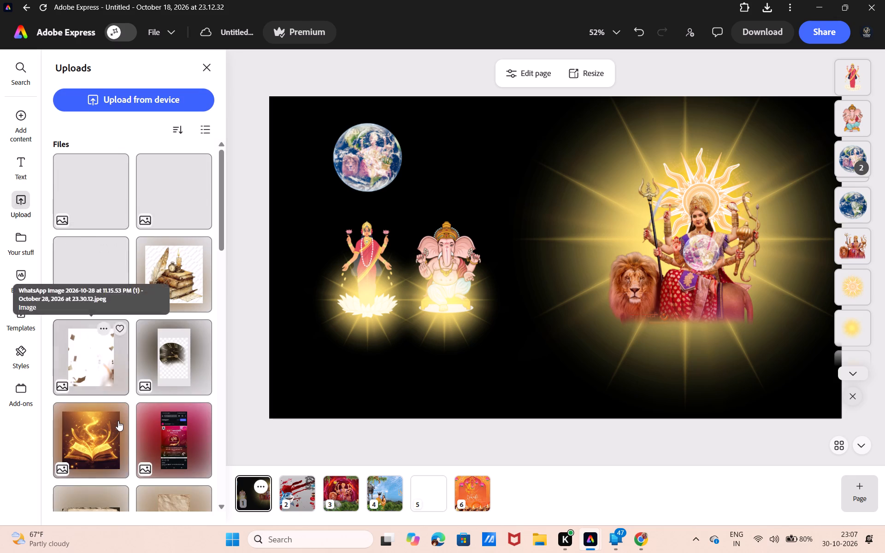
{"action": "scroll", "coordinate": [118, 423], "scroll_direction": "down", "scroll_amount": 7}
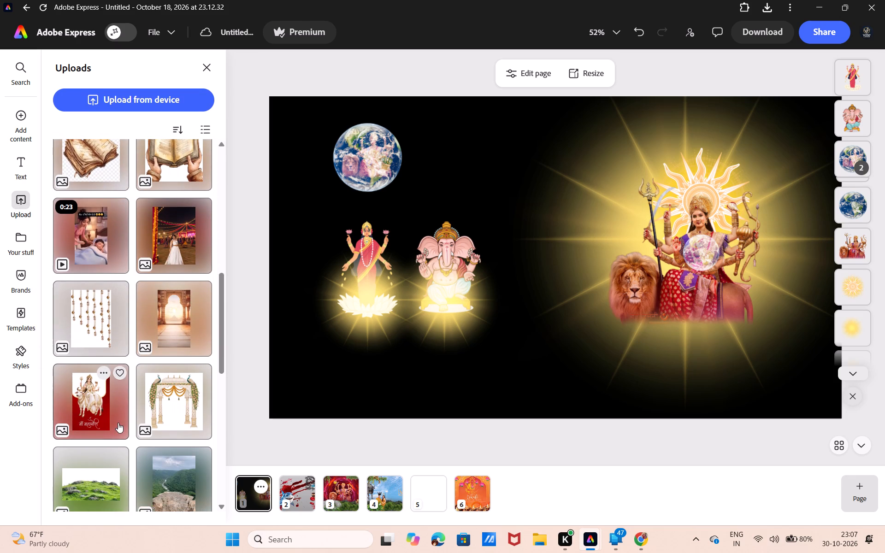
{"action": "scroll", "coordinate": [118, 423], "scroll_direction": "down", "scroll_amount": 4}
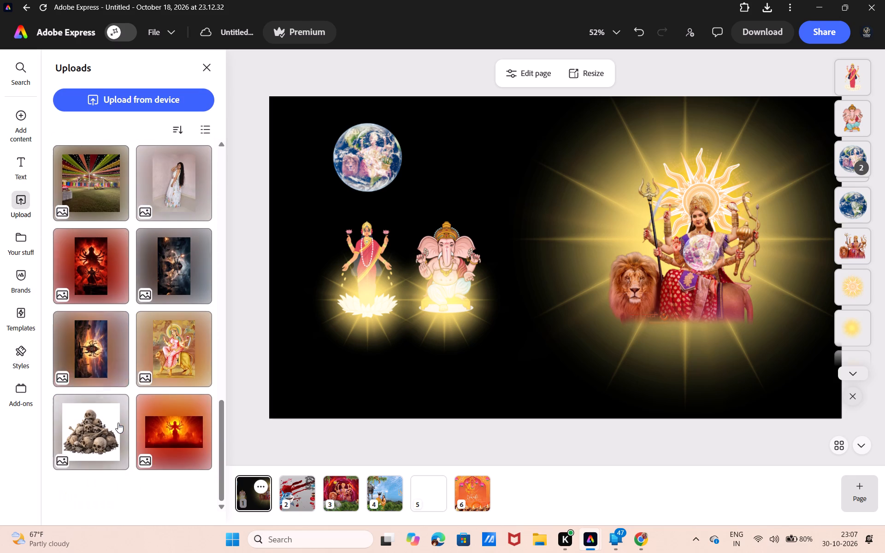
{"action": "scroll", "coordinate": [118, 423], "scroll_direction": "down", "scroll_amount": 4}
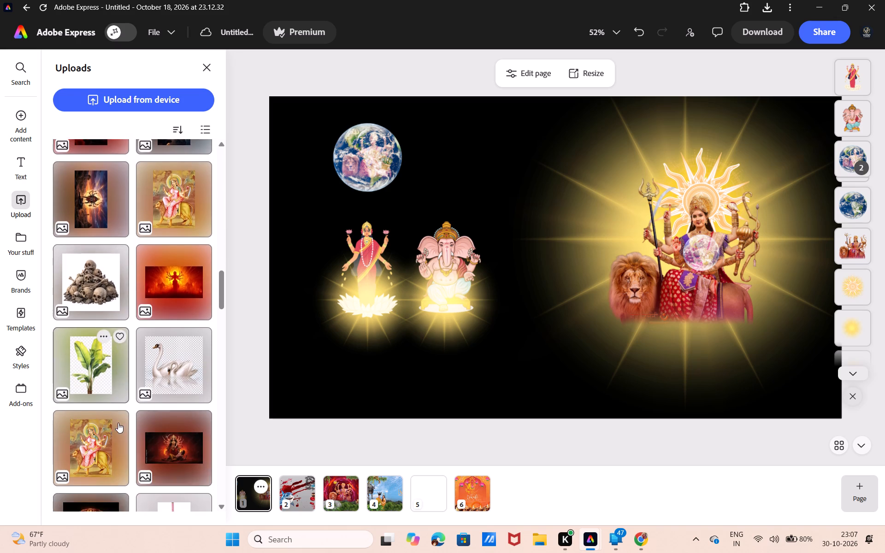
{"action": "scroll", "coordinate": [118, 423], "scroll_direction": "down", "scroll_amount": 5}
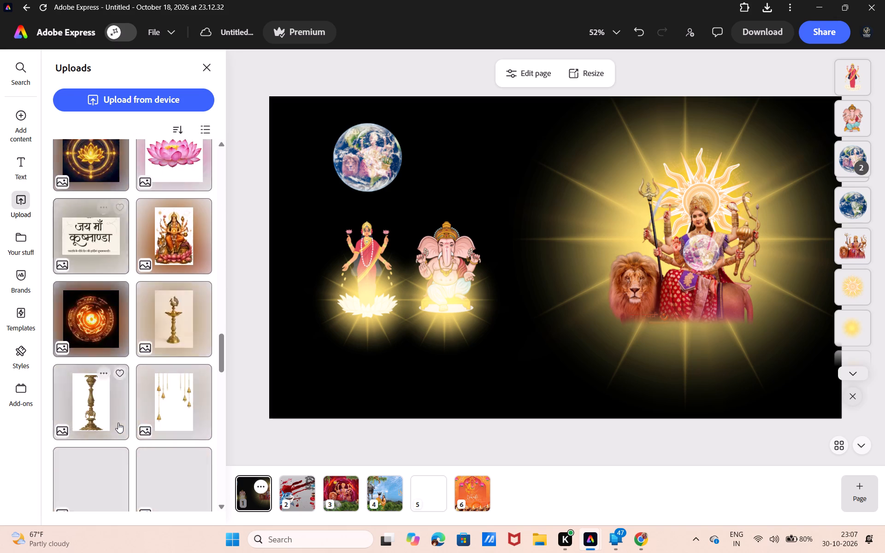
{"action": "scroll", "coordinate": [118, 423], "scroll_direction": "down", "scroll_amount": 2}
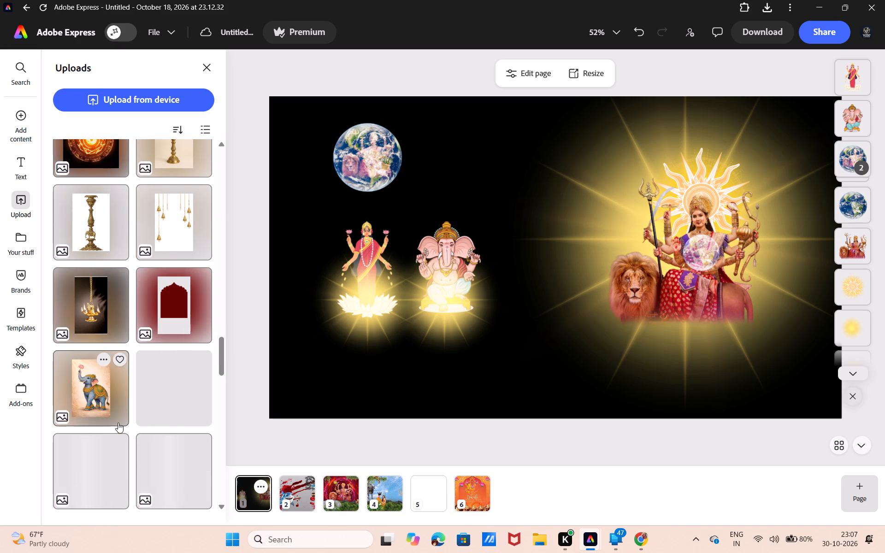
{"action": "scroll", "coordinate": [118, 423], "scroll_direction": "down", "scroll_amount": 4}
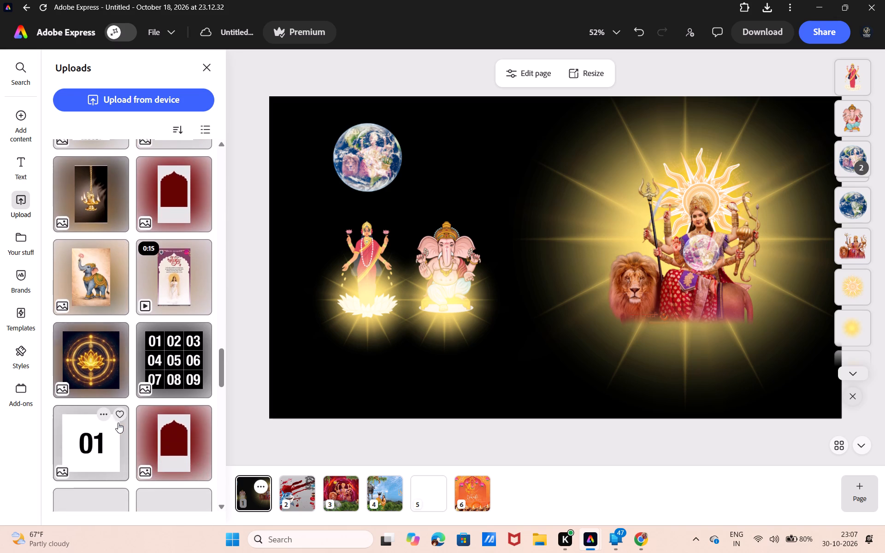
{"action": "scroll", "coordinate": [118, 423], "scroll_direction": "down", "scroll_amount": 2}
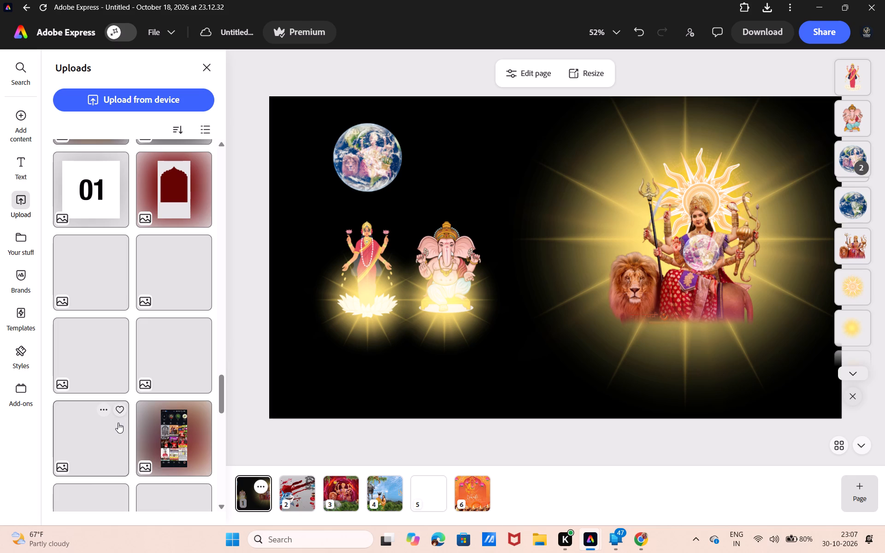
{"action": "scroll", "coordinate": [118, 423], "scroll_direction": "down", "scroll_amount": 1}
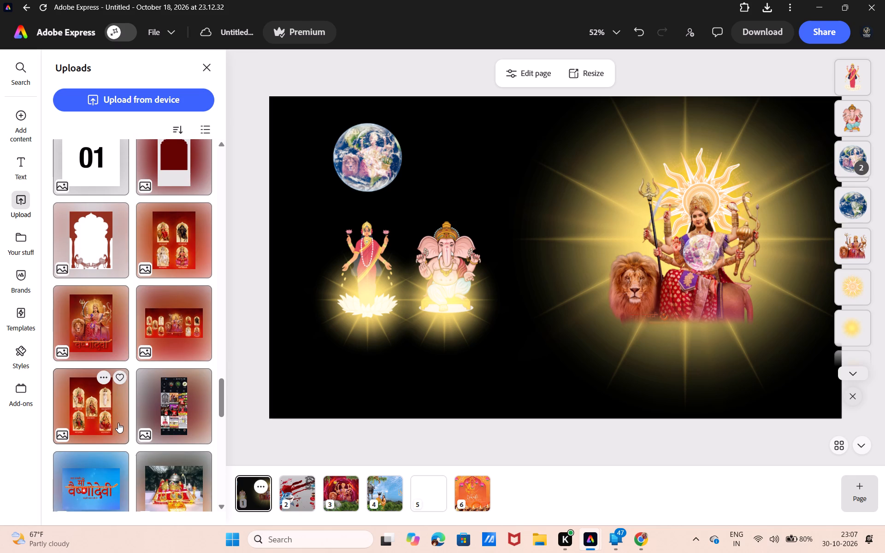
{"action": "scroll", "coordinate": [118, 423], "scroll_direction": "down", "scroll_amount": 5}
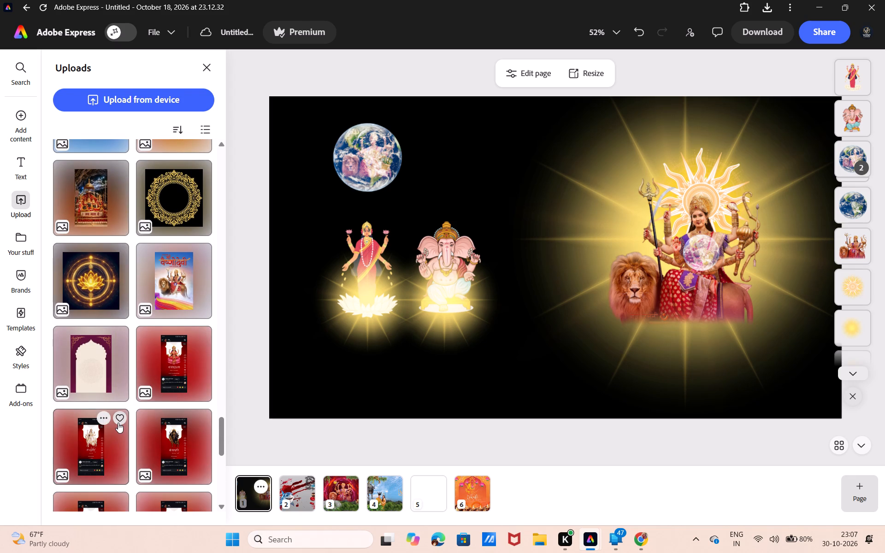
{"action": "scroll", "coordinate": [118, 423], "scroll_direction": "down", "scroll_amount": 7}
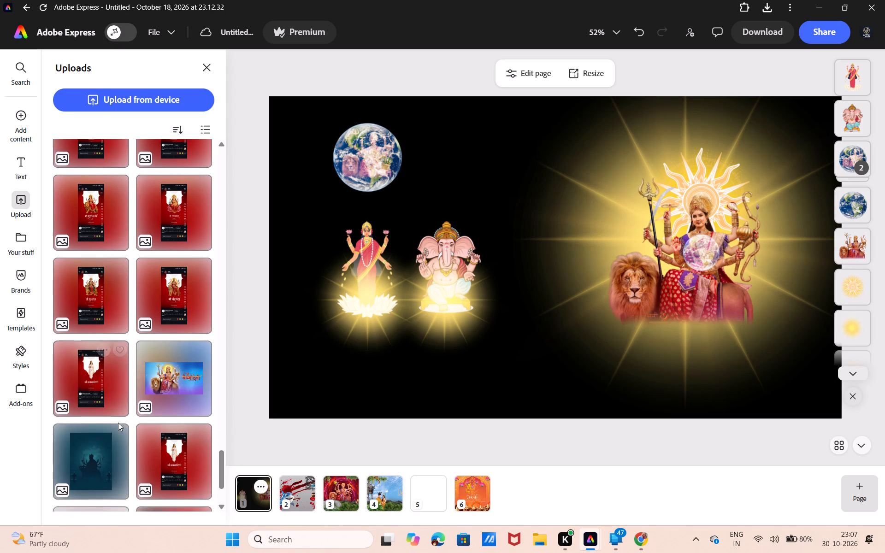
{"action": "scroll", "coordinate": [118, 423], "scroll_direction": "down", "scroll_amount": 3}
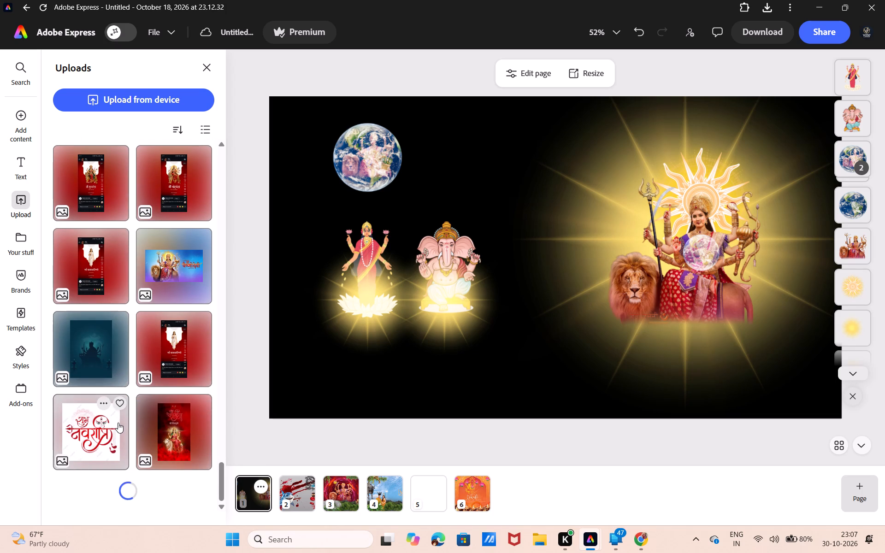
{"action": "scroll", "coordinate": [118, 423], "scroll_direction": "down", "scroll_amount": 3}
{"action": "scroll", "coordinate": [118, 423], "scroll_direction": "up", "scroll_amount": 6}
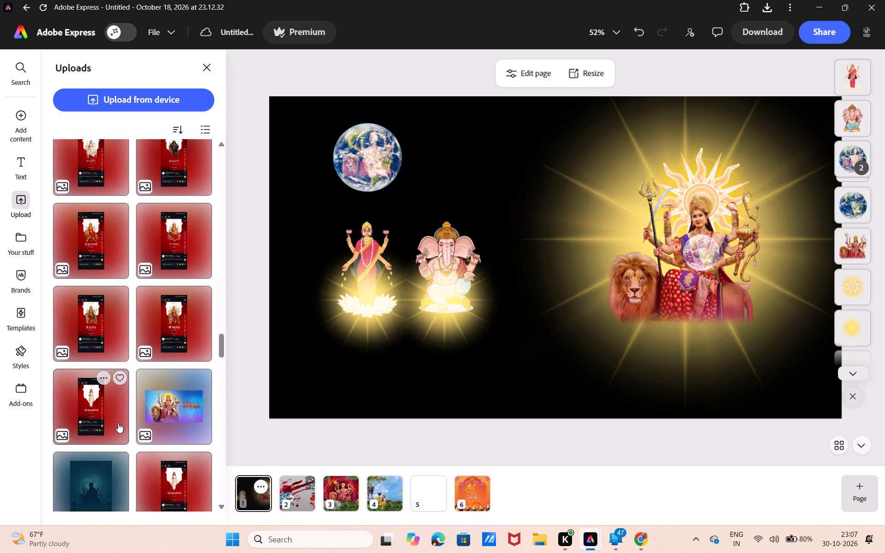
{"action": "scroll", "coordinate": [118, 423], "scroll_direction": "up", "scroll_amount": 3}
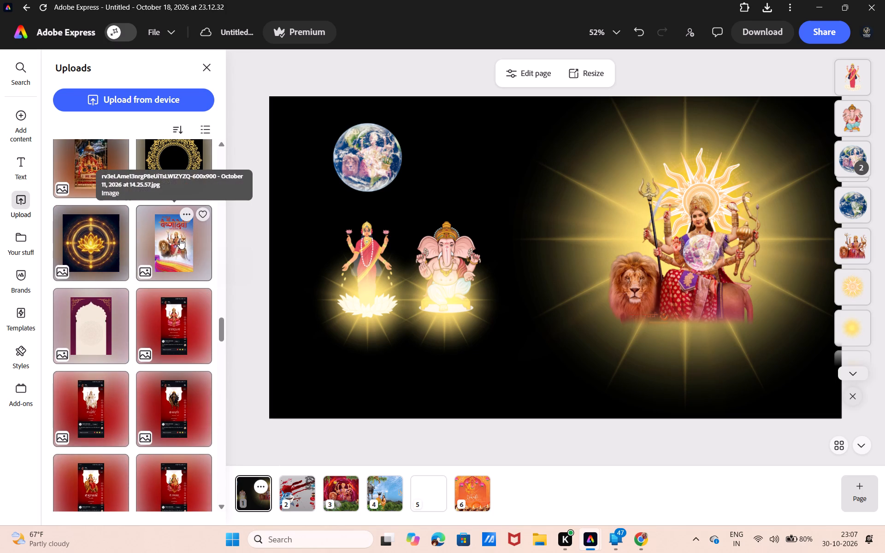
{"action": "left_click", "coordinate": [180, 239]}
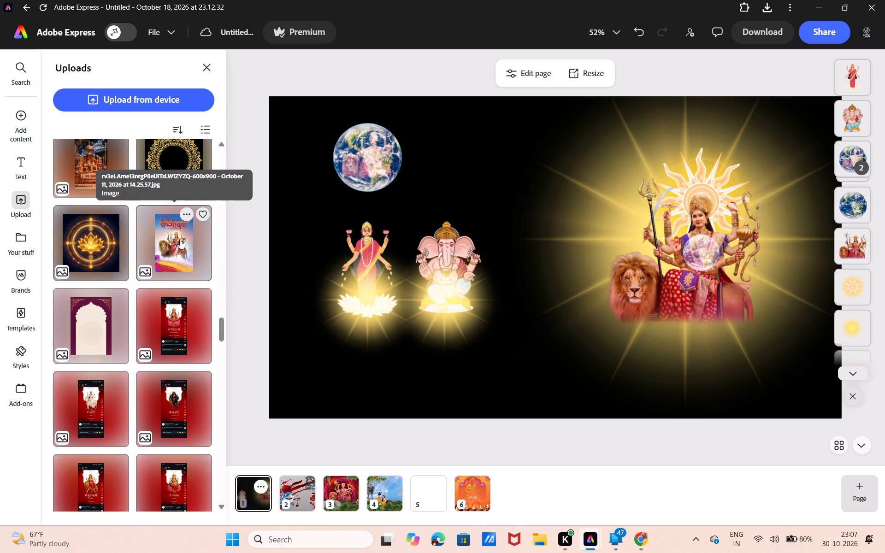
{"action": "double_click", "coordinate": [180, 239]}
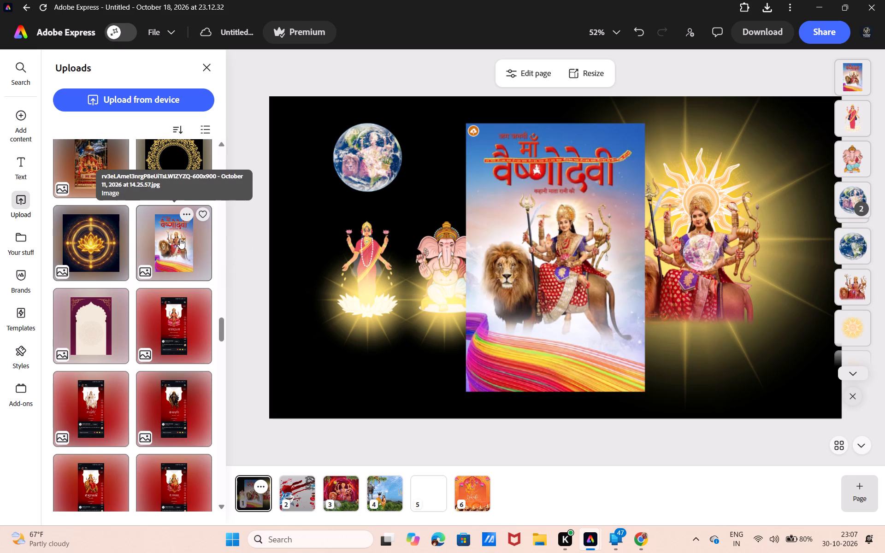
{"action": "left_click", "coordinate": [539, 275]}
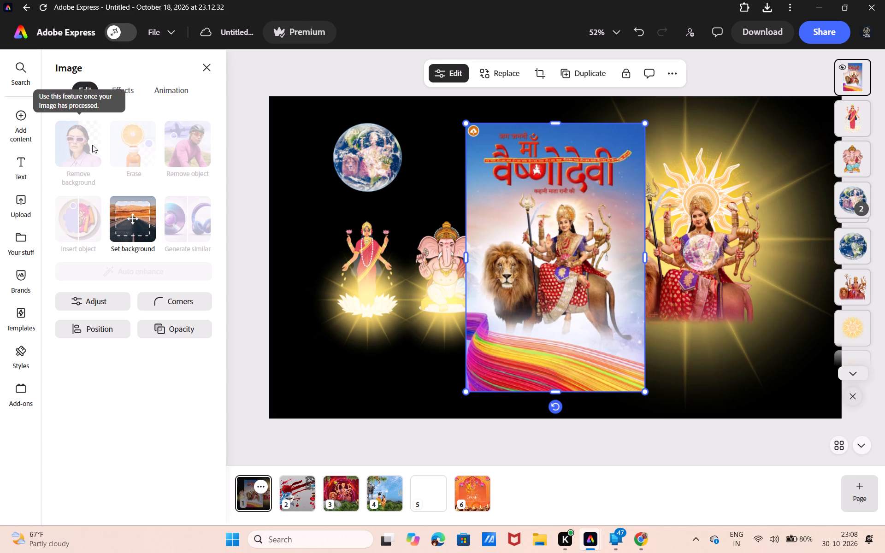
Search the design assets for "ice mountain" and switch the search to backgrounds.
{"action": "left_click", "coordinate": [90, 148]}
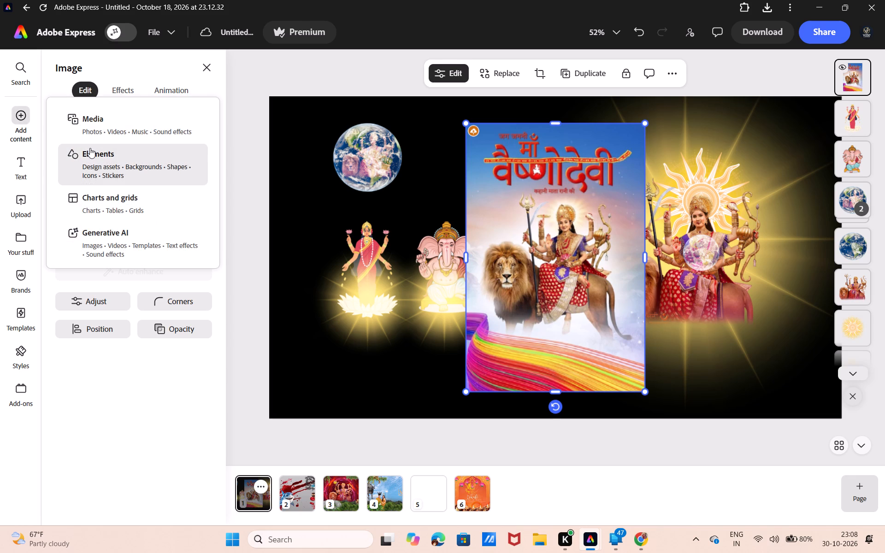
{"action": "left_click", "coordinate": [118, 125]}
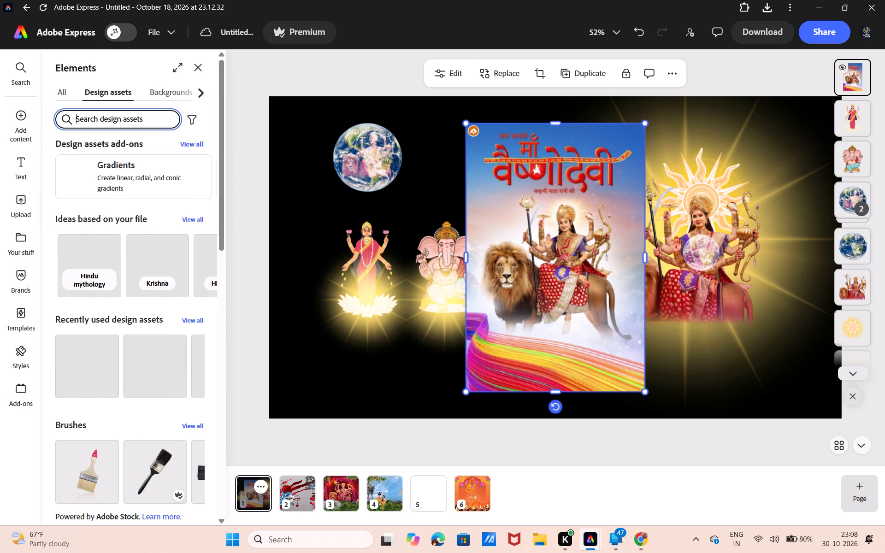
{"action": "type", "text": "ice mou"}
{"action": "key", "text": "n"}
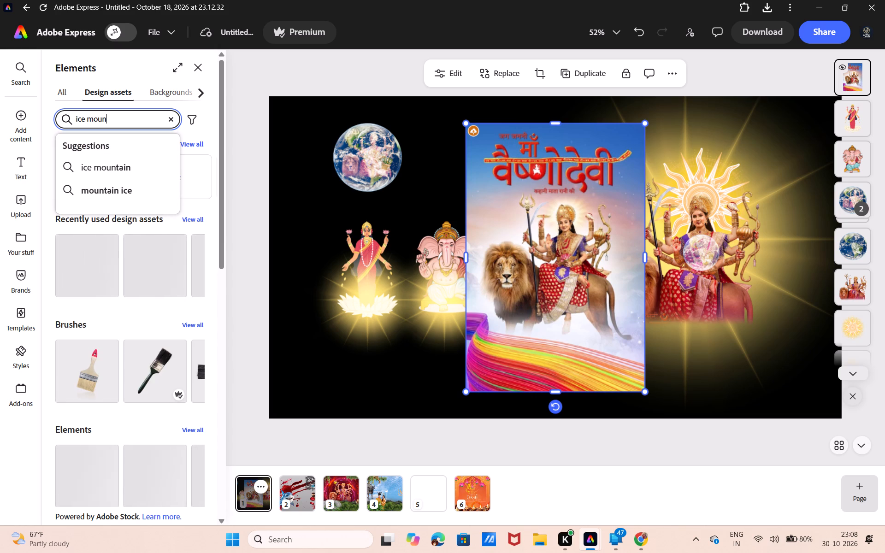
{"action": "left_click", "coordinate": [117, 162]}
{"action": "left_click", "coordinate": [163, 92]}
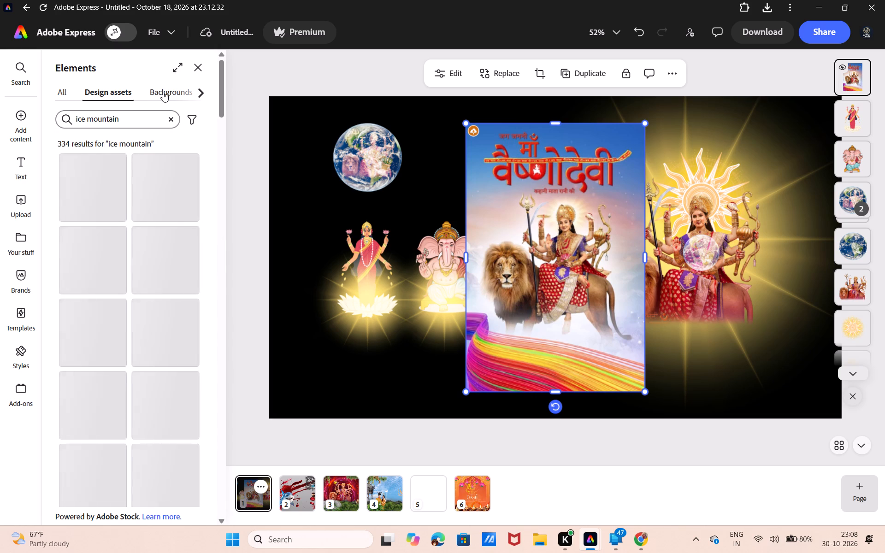
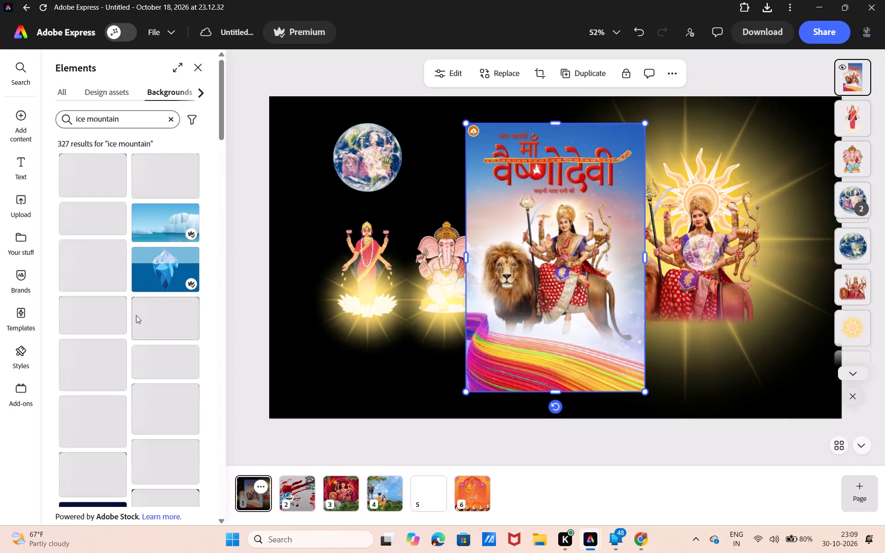
Browse the "ice mountain" backgrounds and set the illustrated grey-white snowy rocky peak as the page background.
{"action": "scroll", "coordinate": [136, 315], "scroll_direction": "down", "scroll_amount": 7}
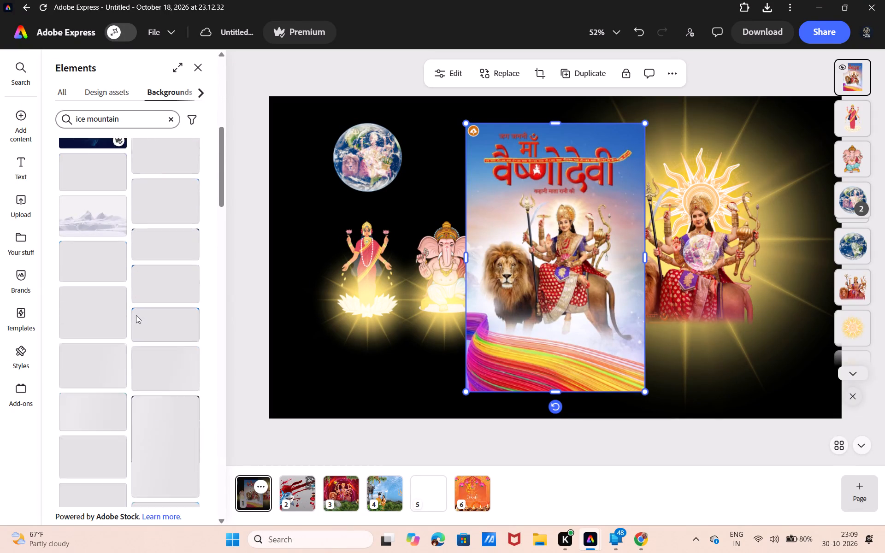
{"action": "scroll", "coordinate": [136, 315], "scroll_direction": "down", "scroll_amount": 2}
{"action": "scroll", "coordinate": [136, 315], "scroll_direction": "up", "scroll_amount": 1}
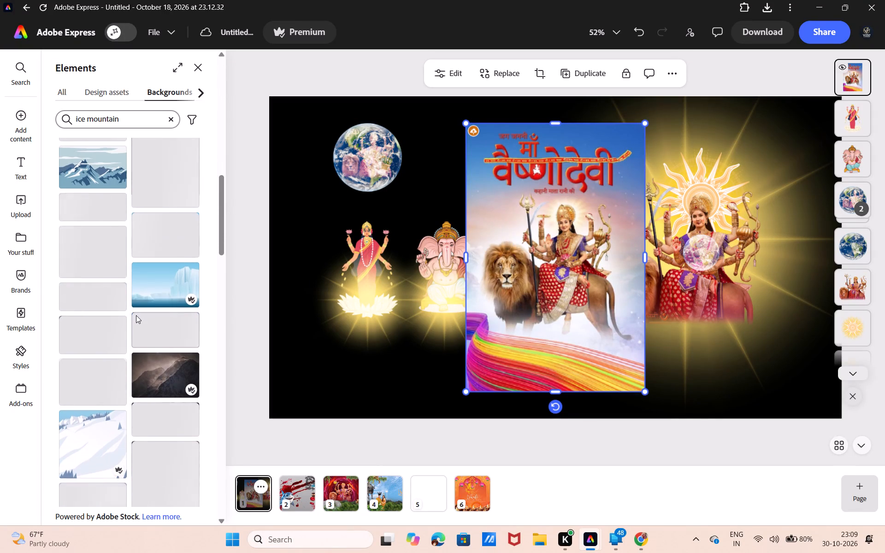
{"action": "scroll", "coordinate": [136, 315], "scroll_direction": "up", "scroll_amount": 2}
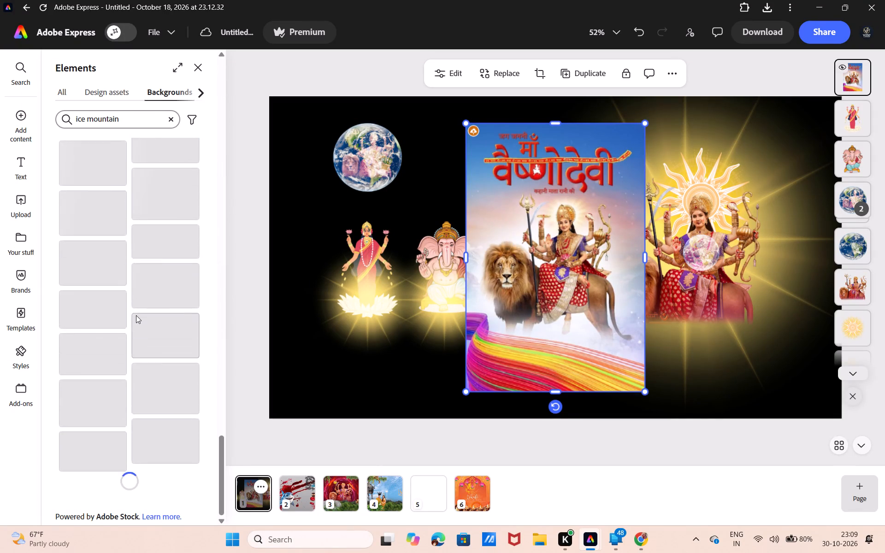
{"action": "scroll", "coordinate": [136, 315], "scroll_direction": "up", "scroll_amount": 3}
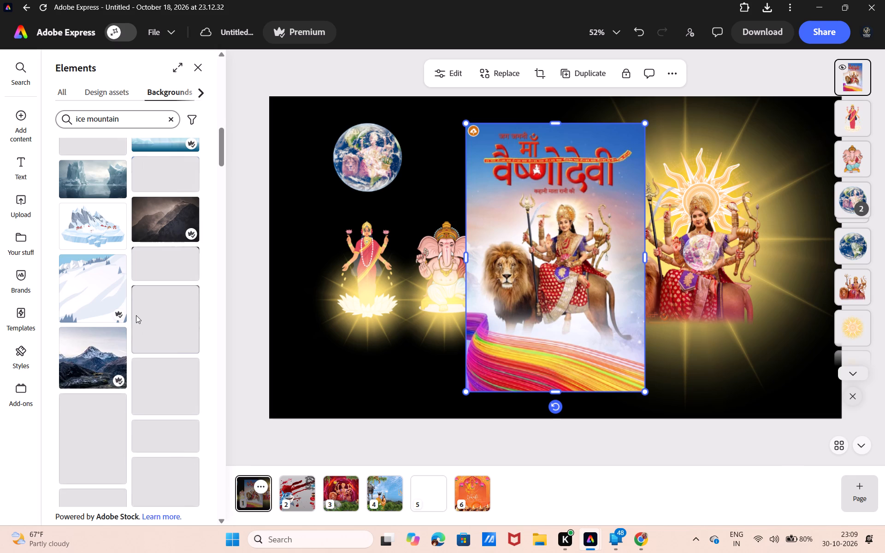
{"action": "scroll", "coordinate": [136, 315], "scroll_direction": "up", "scroll_amount": 3}
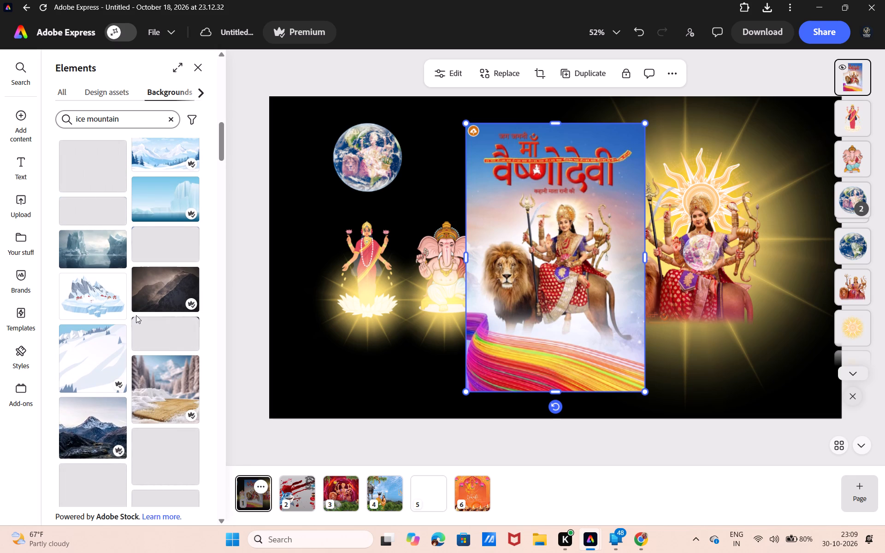
{"action": "scroll", "coordinate": [136, 315], "scroll_direction": "up", "scroll_amount": 8}
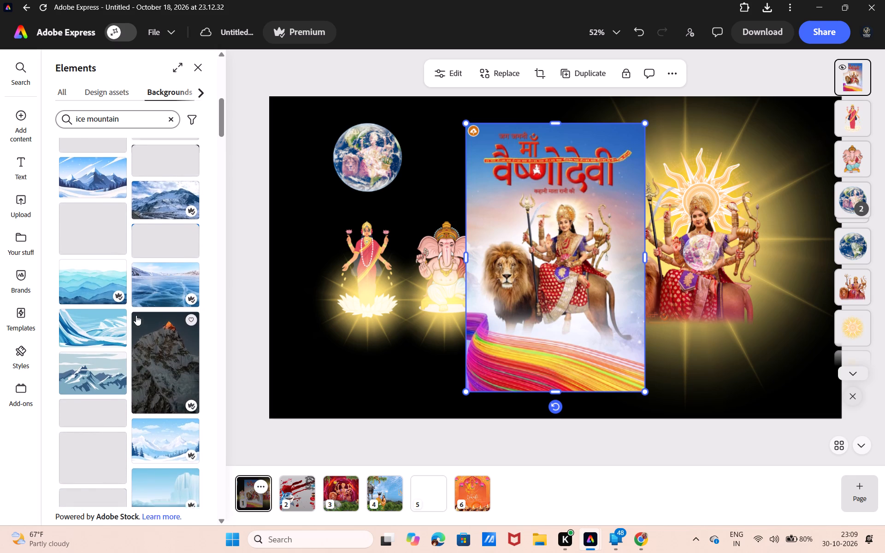
{"action": "scroll", "coordinate": [136, 315], "scroll_direction": "up", "scroll_amount": 8}
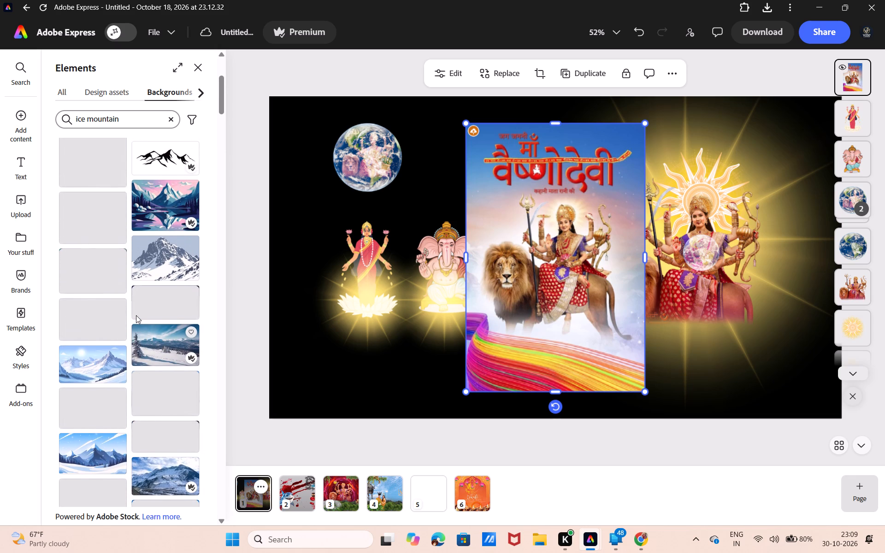
{"action": "scroll", "coordinate": [136, 315], "scroll_direction": "up", "scroll_amount": 5}
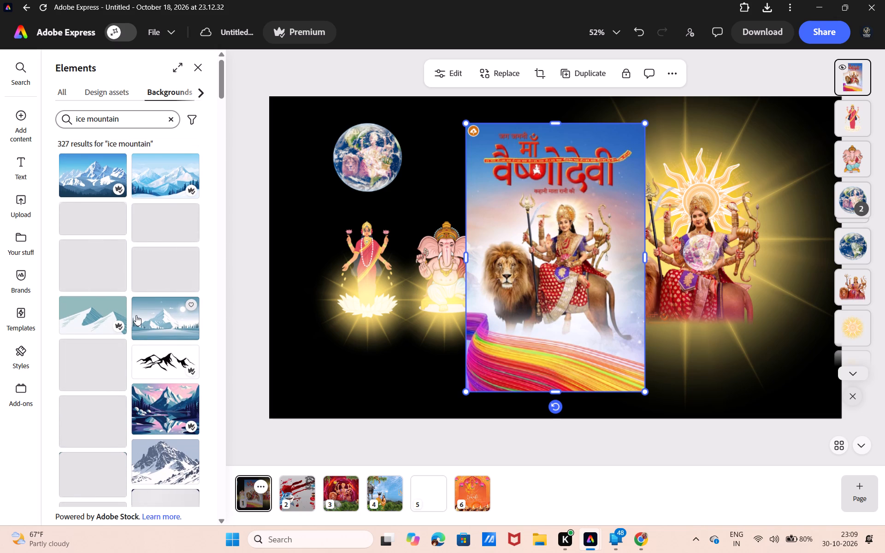
{"action": "scroll", "coordinate": [136, 315], "scroll_direction": "up", "scroll_amount": 1}
{"action": "left_click", "coordinate": [170, 453]}
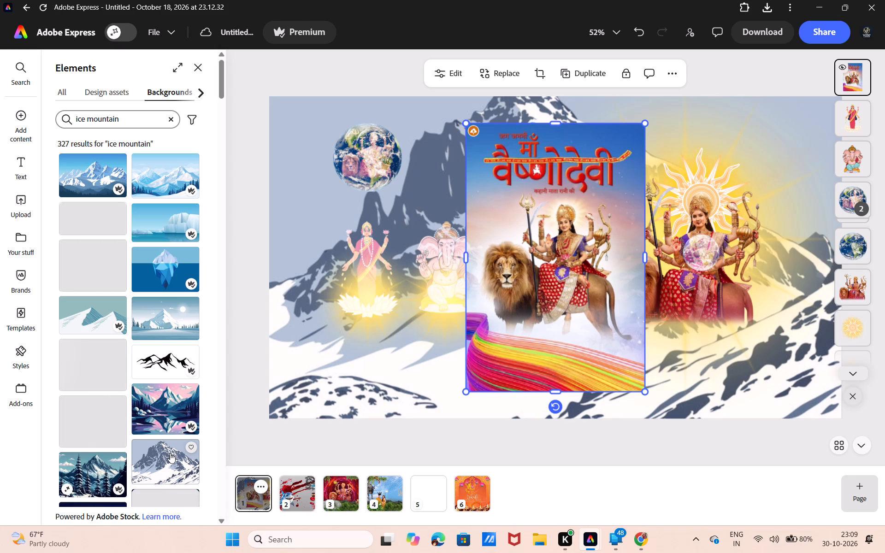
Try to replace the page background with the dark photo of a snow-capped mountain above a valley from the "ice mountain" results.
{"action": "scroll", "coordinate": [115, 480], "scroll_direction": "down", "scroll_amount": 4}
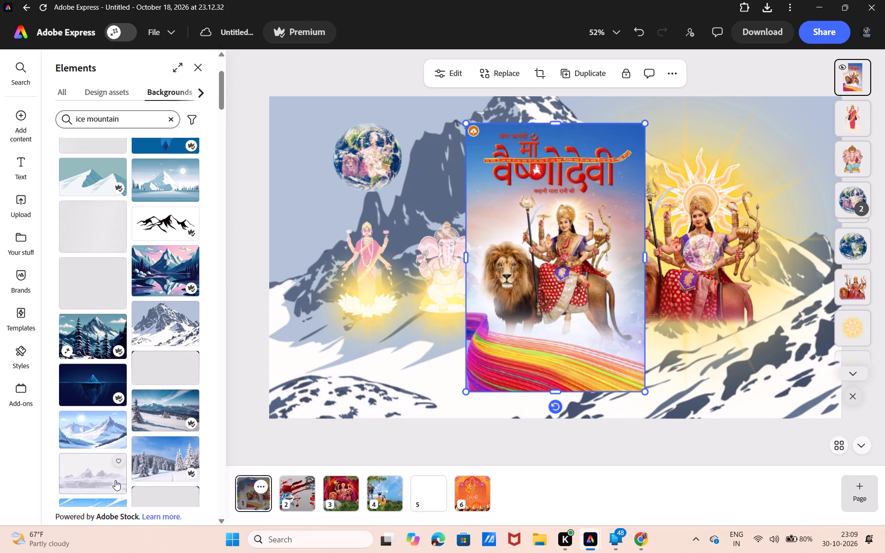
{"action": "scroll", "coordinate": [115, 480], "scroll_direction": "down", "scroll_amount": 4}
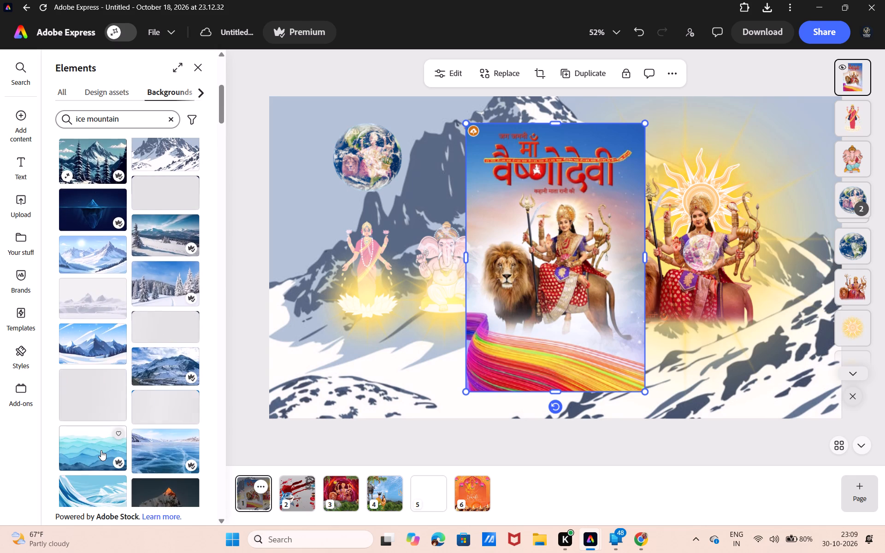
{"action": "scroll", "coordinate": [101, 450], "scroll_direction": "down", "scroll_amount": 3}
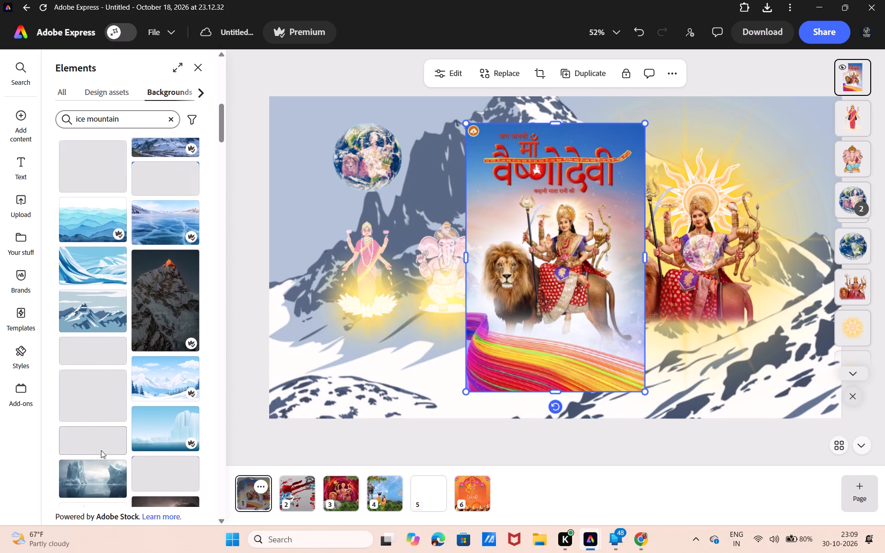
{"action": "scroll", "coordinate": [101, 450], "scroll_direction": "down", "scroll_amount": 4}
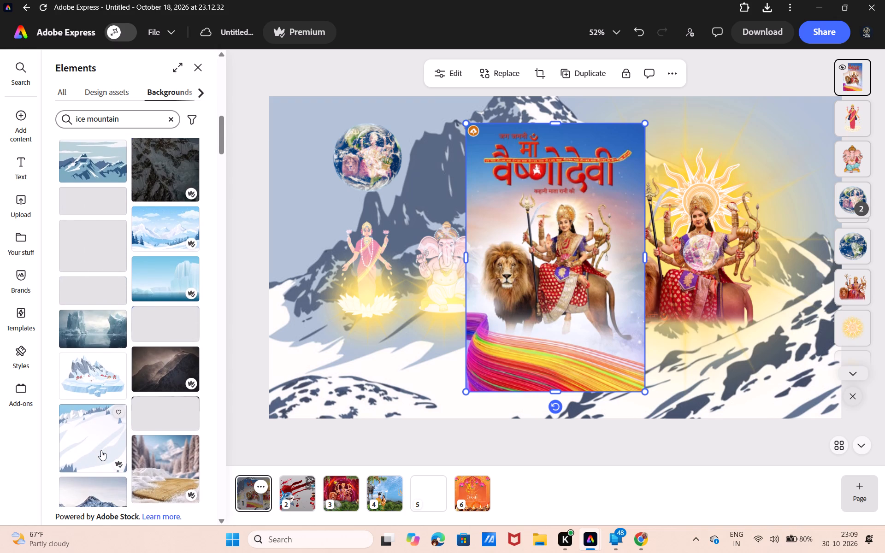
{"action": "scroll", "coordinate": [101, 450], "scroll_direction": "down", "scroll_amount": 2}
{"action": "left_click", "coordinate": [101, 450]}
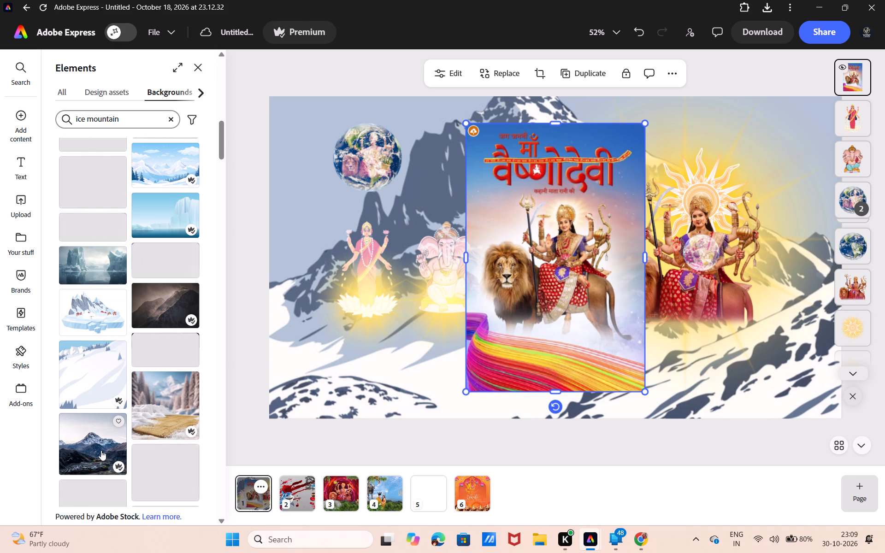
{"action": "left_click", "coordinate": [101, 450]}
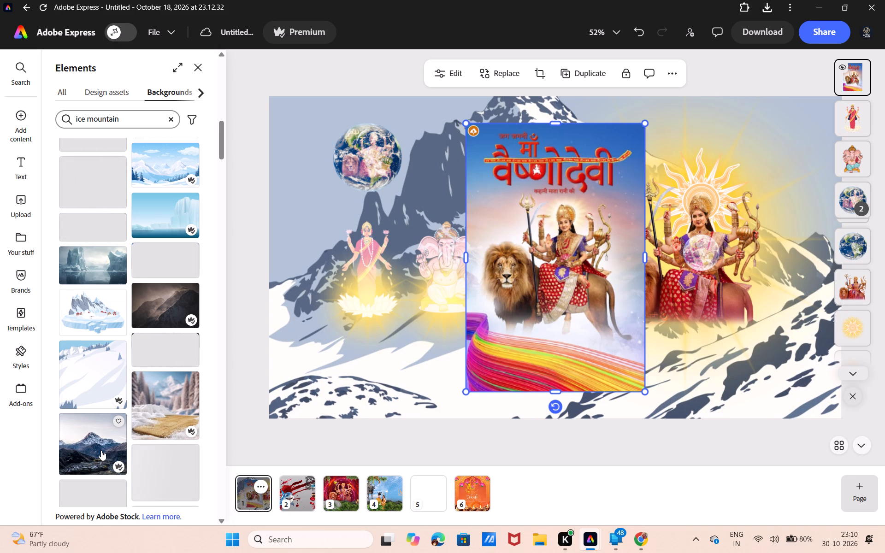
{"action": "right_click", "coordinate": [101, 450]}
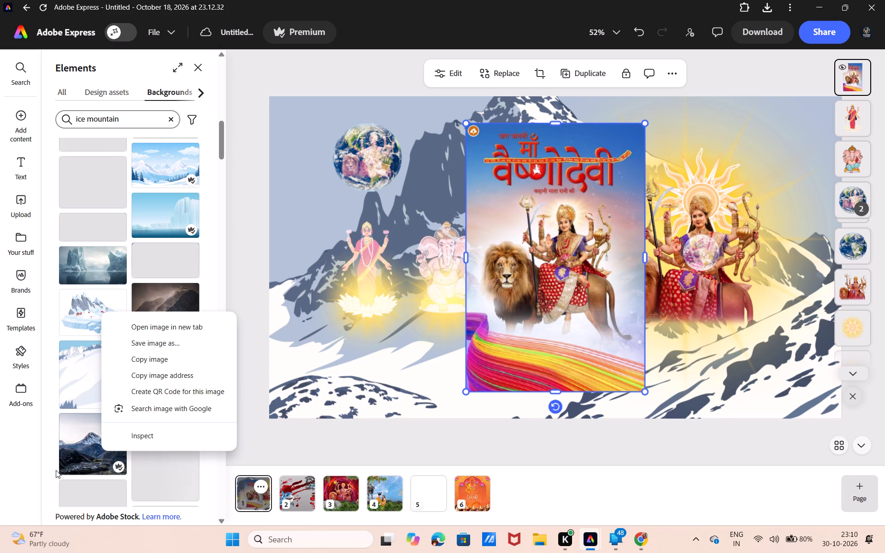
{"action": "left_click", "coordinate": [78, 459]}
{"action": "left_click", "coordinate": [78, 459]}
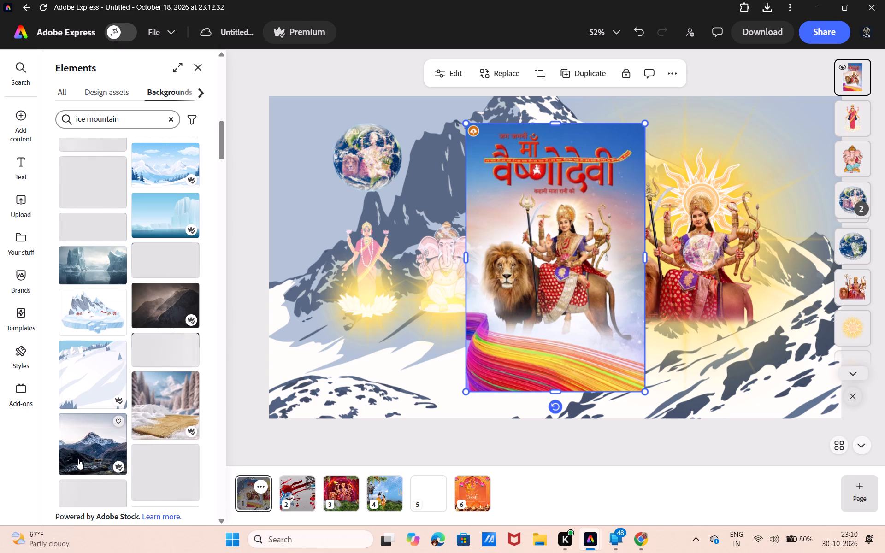
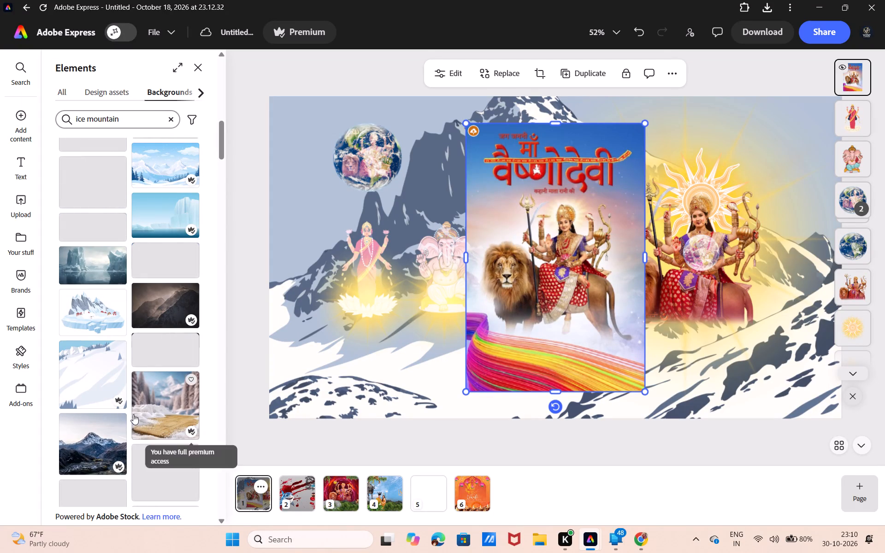
Set the dark photo of a snow-capped mountain above a valley from the "ice mountain" results as the page background.
{"action": "left_click", "coordinate": [102, 433]}
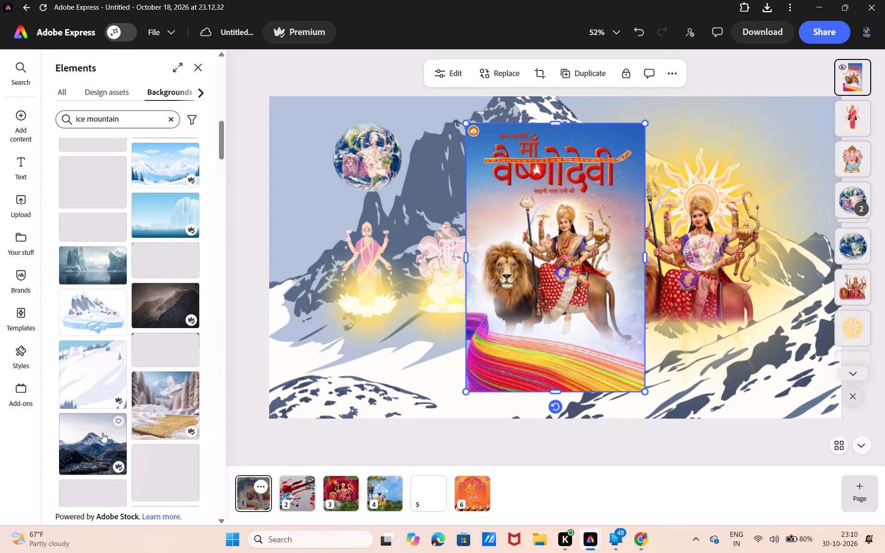
{"action": "left_click_drag", "start_coordinate": [102, 433], "coordinate": [433, 313]}
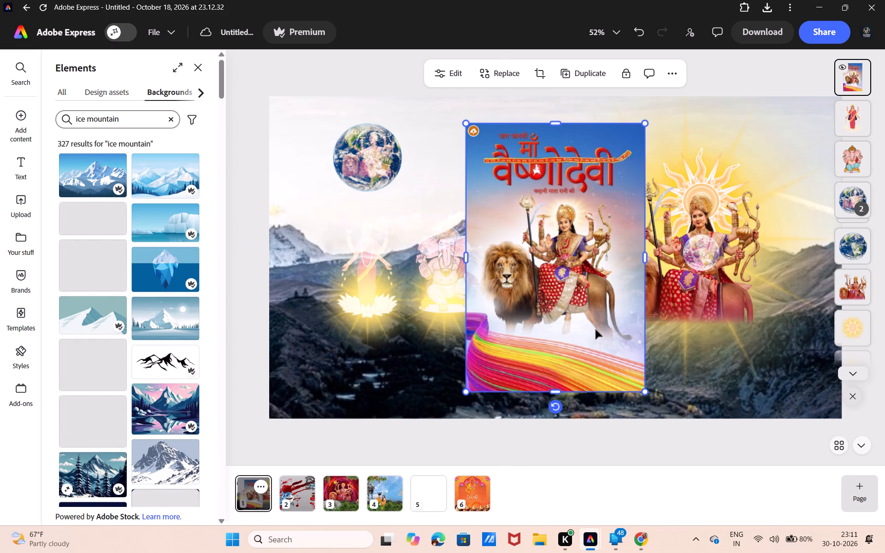
Browse the design assets for "ice mountain" to look for a suitable snowy mountain graphic.
{"action": "left_click", "coordinate": [109, 90]}
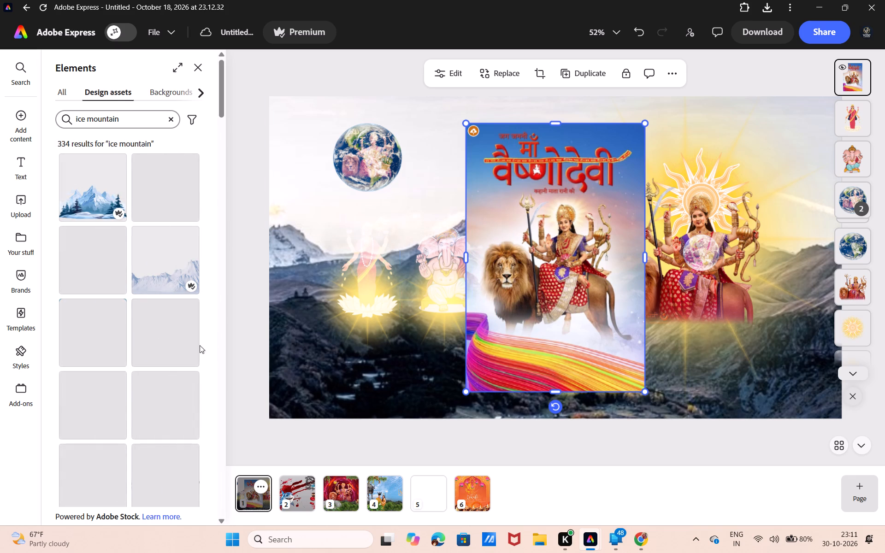
{"action": "scroll", "coordinate": [153, 376], "scroll_direction": "down", "scroll_amount": 7}
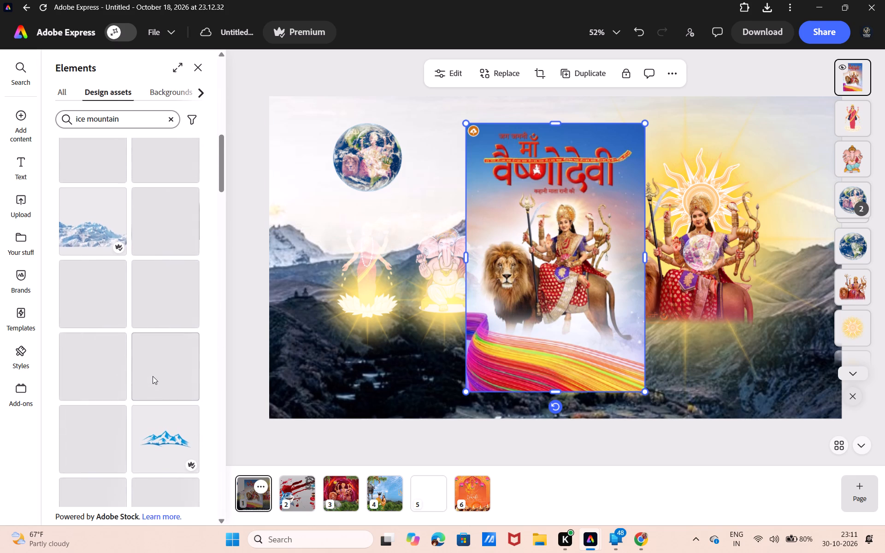
{"action": "scroll", "coordinate": [153, 376], "scroll_direction": "down", "scroll_amount": 1}
{"action": "scroll", "coordinate": [153, 376], "scroll_direction": "up", "scroll_amount": 6}
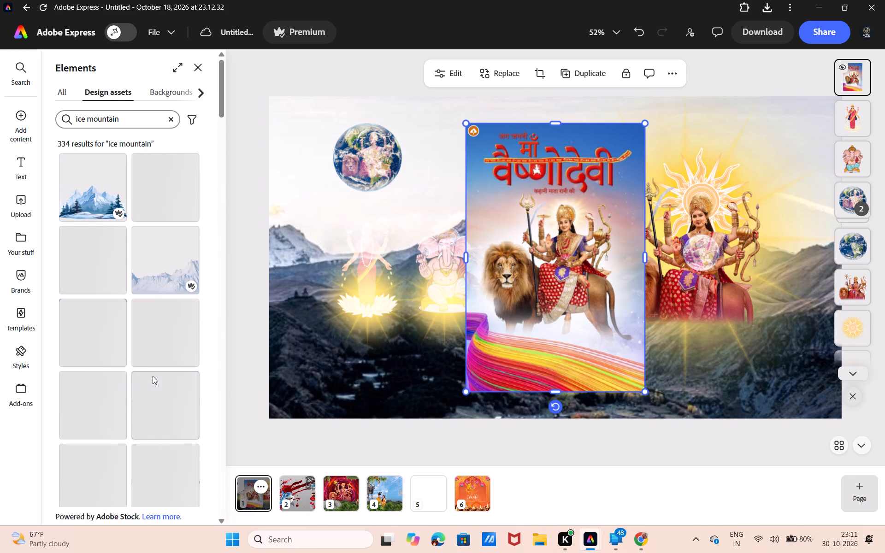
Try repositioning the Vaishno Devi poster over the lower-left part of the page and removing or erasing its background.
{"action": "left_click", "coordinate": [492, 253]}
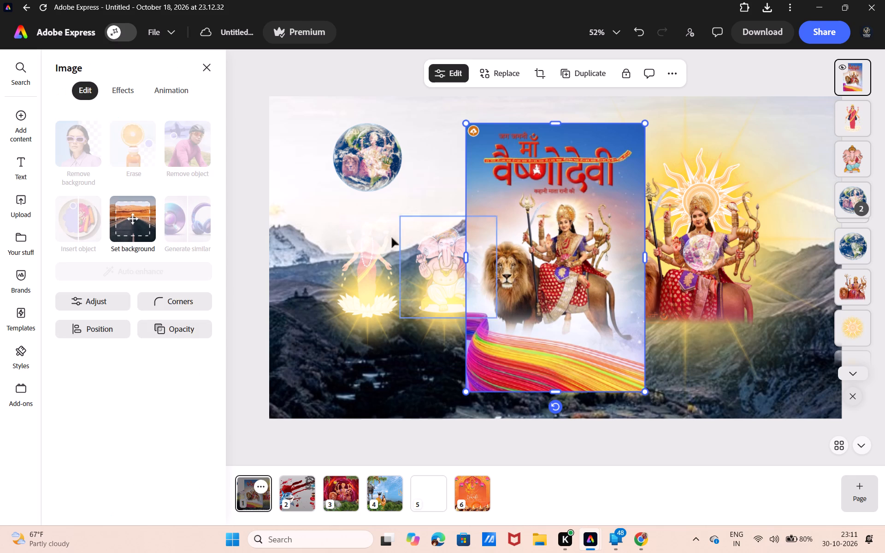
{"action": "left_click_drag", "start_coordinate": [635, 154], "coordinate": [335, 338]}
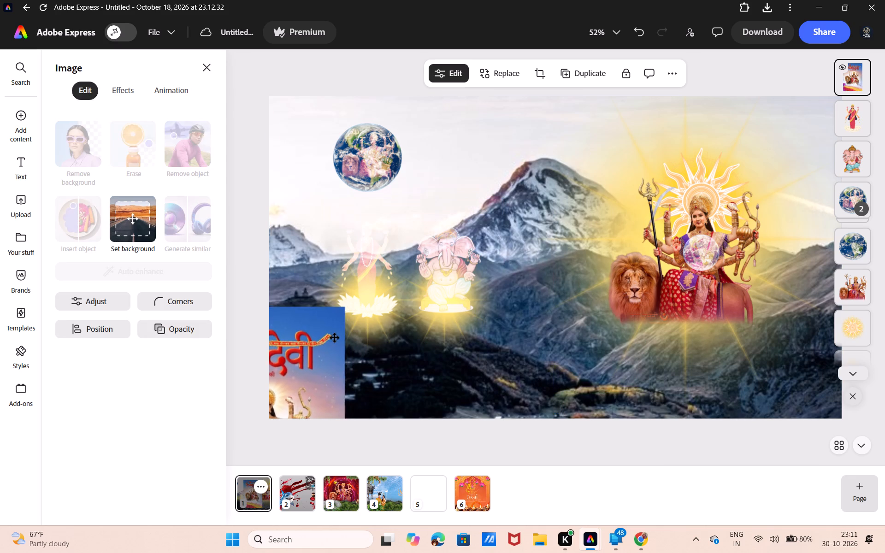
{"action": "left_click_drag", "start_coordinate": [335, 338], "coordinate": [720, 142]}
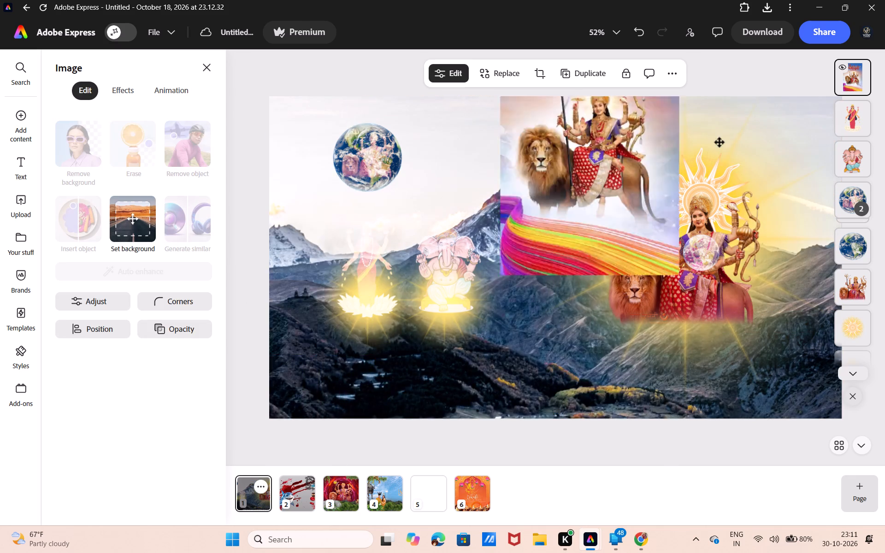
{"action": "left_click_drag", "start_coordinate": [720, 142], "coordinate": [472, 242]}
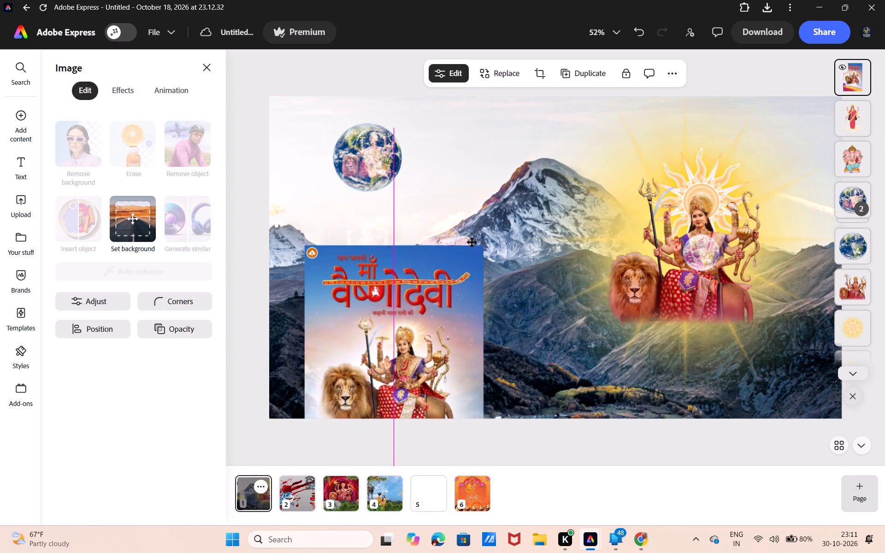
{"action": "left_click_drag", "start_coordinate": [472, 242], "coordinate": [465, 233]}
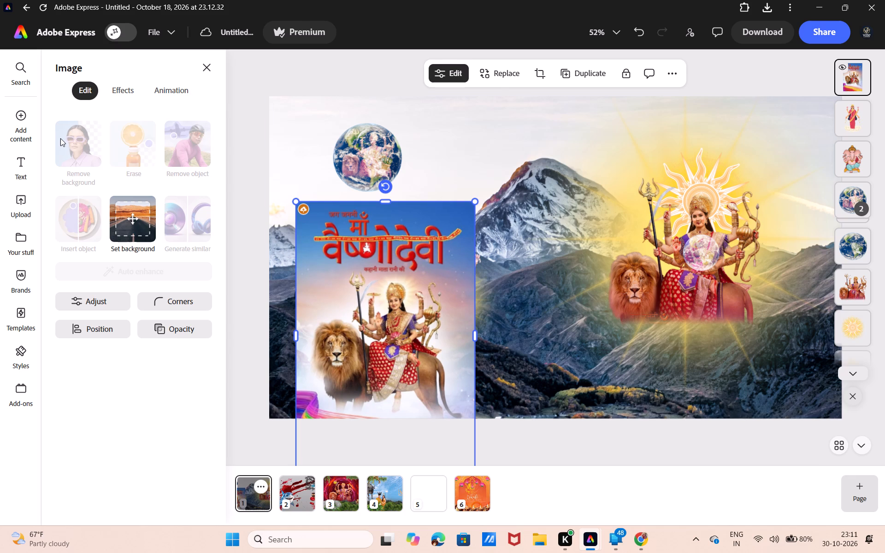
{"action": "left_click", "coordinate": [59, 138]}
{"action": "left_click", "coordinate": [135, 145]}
Delete the Vaishno Devi poster image from the page.
{"action": "key", "text": "BackSpace"}
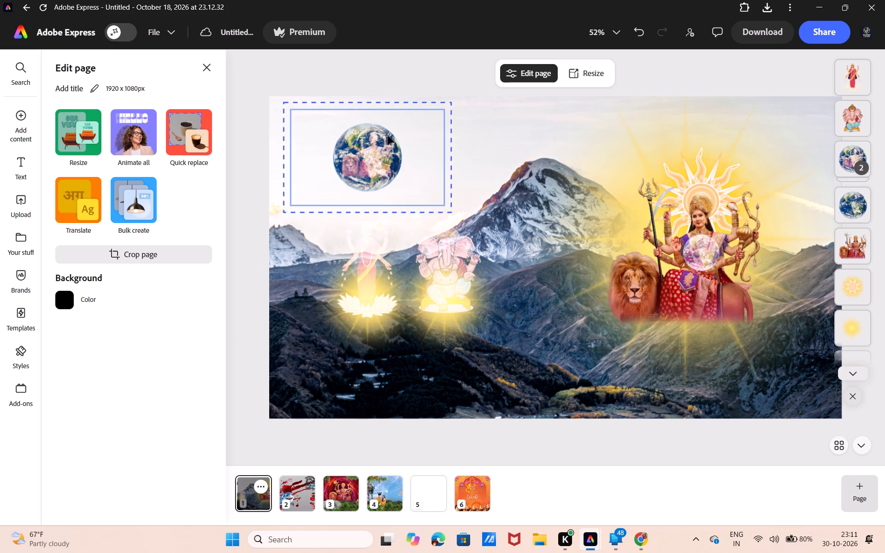
Shrink the goddess globe group to a little over half its size and move it into the upper sky beside the mountain peak.
{"action": "left_click", "coordinate": [449, 141]}
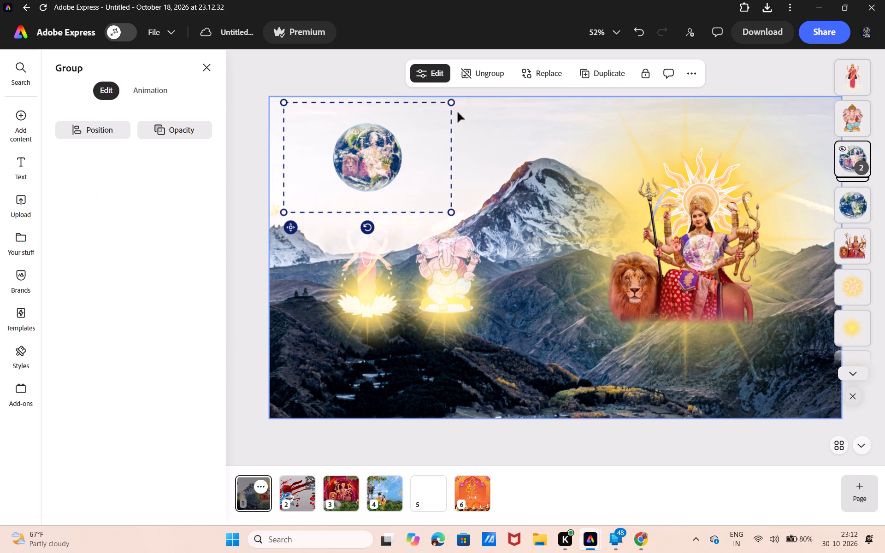
{"action": "left_click_drag", "start_coordinate": [454, 103], "coordinate": [387, 157]}
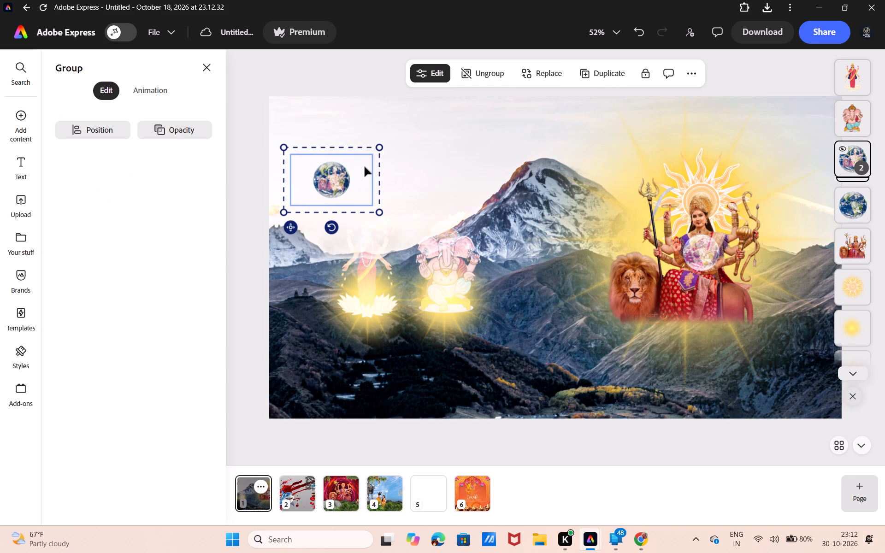
{"action": "left_click_drag", "start_coordinate": [363, 167], "coordinate": [496, 112]}
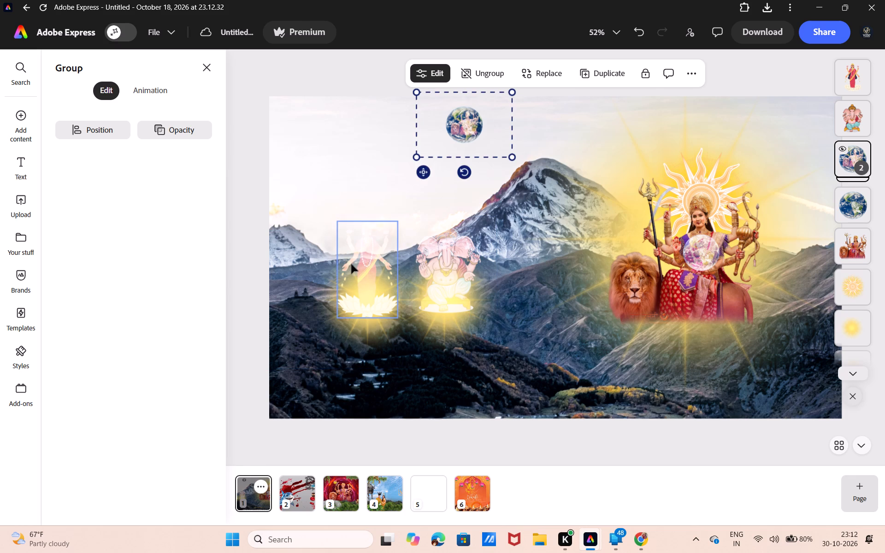
Move the lotus goddess figure and its yellow glow up into the sky on the page's left, centring the glow behind her.
{"action": "left_click_drag", "start_coordinate": [351, 264], "coordinate": [328, 179]}
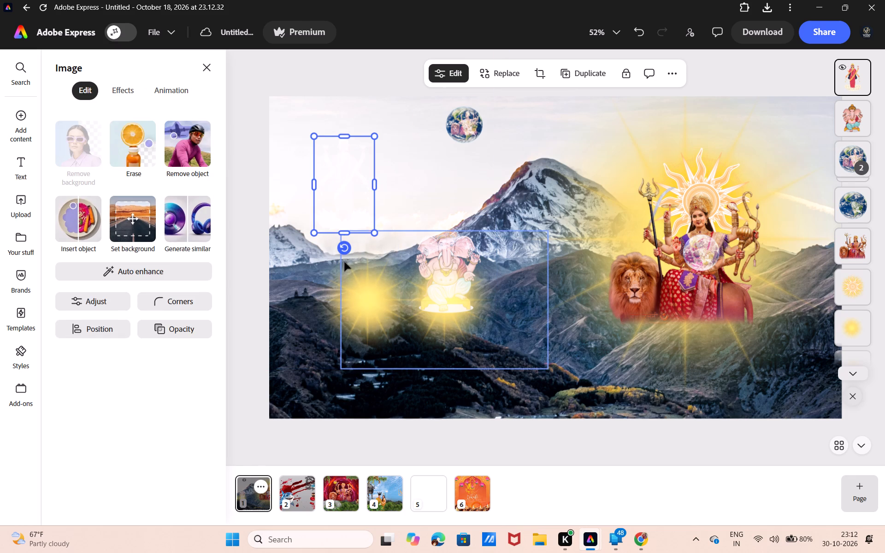
{"action": "left_click_drag", "start_coordinate": [334, 275], "coordinate": [323, 206]}
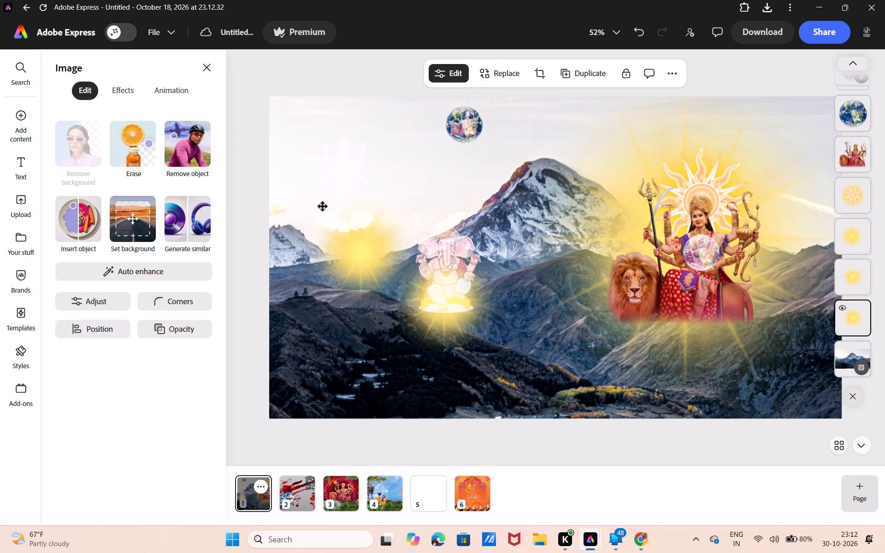
{"action": "left_click_drag", "start_coordinate": [323, 206], "coordinate": [320, 184]}
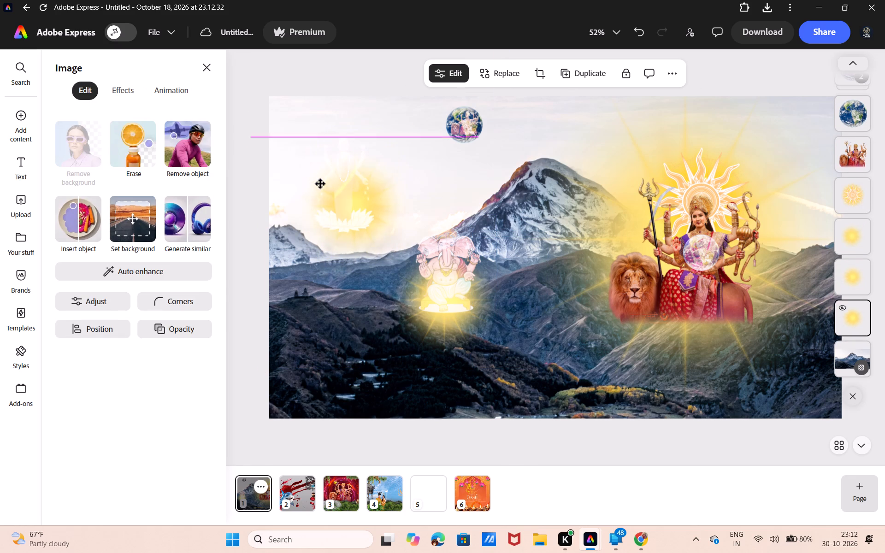
{"action": "left_click_drag", "start_coordinate": [320, 184], "coordinate": [313, 184]}
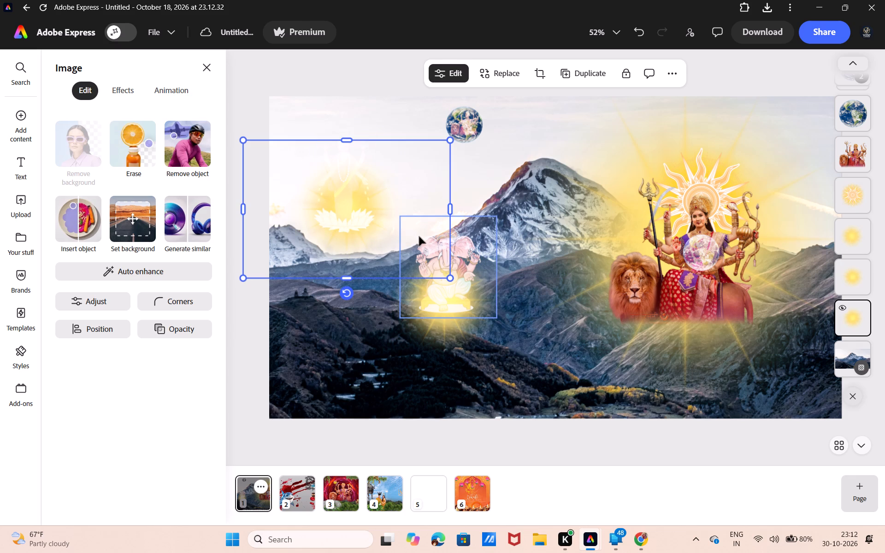
{"action": "left_click", "coordinate": [419, 236]}
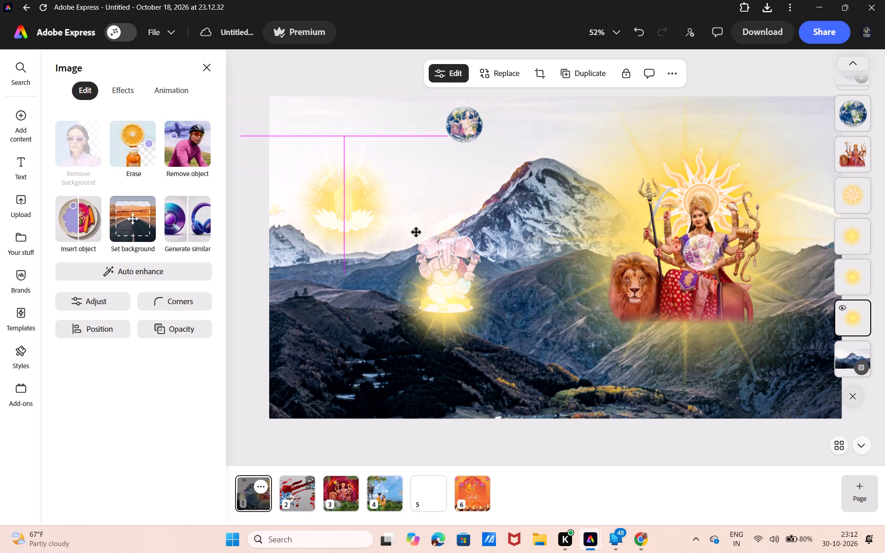
Move the Ganesha figure and its yellow glow up beside the lotus goddess, centring the glow under him.
{"action": "left_click", "coordinate": [416, 238]}
{"action": "left_click_drag", "start_coordinate": [416, 238], "coordinate": [405, 188]}
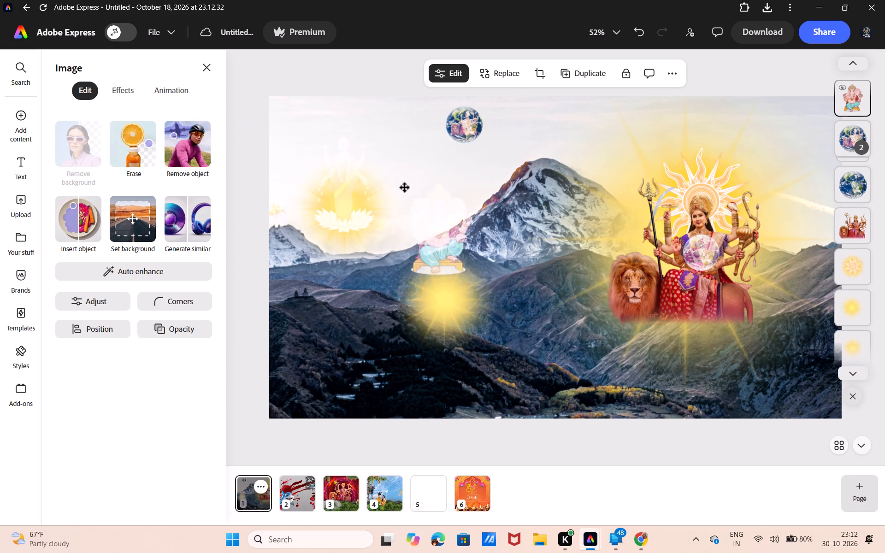
{"action": "left_click_drag", "start_coordinate": [405, 188], "coordinate": [388, 156]}
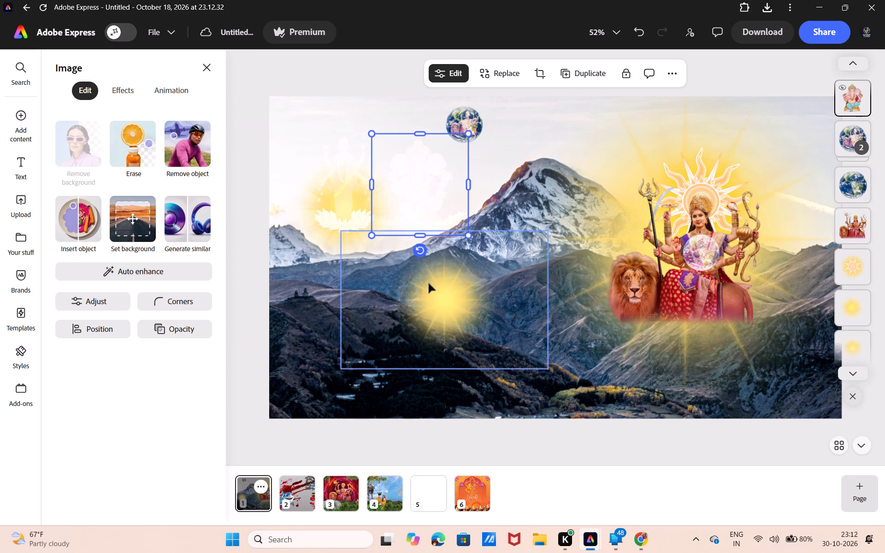
{"action": "left_click", "coordinate": [429, 283]}
{"action": "left_click_drag", "start_coordinate": [429, 283], "coordinate": [405, 210]}
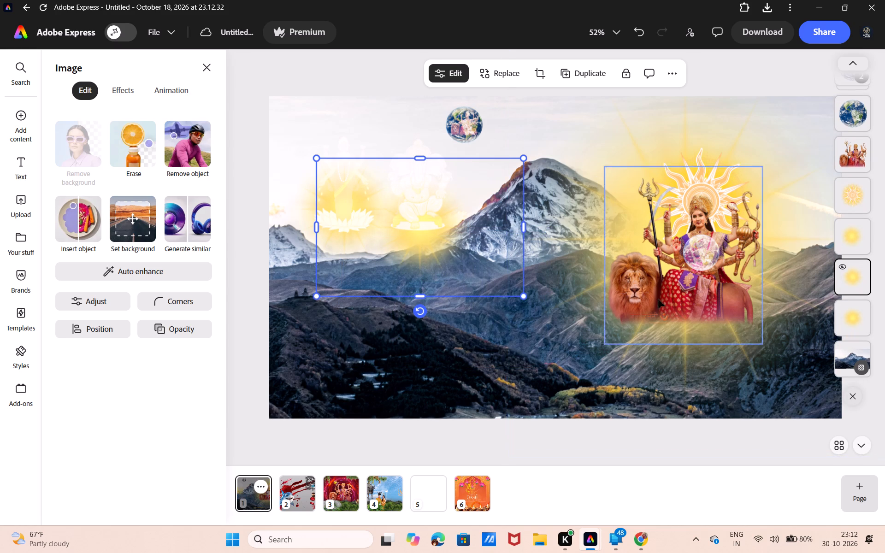
Nudge the large golden ray glow behind the goddess on the lion slightly.
{"action": "left_click_drag", "start_coordinate": [587, 127], "coordinate": [596, 133]}
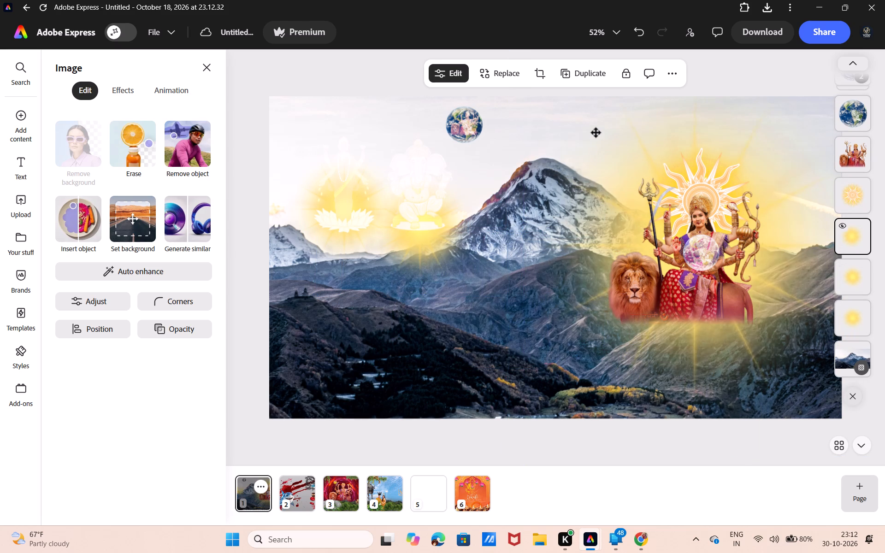
{"action": "left_click_drag", "start_coordinate": [596, 133], "coordinate": [591, 128]}
Select the lion goddess with her sun halo, globe and overlapping glows, and scale them down together into the page's upper-right sky.
{"action": "left_click_drag", "start_coordinate": [497, 314], "coordinate": [774, 172]}
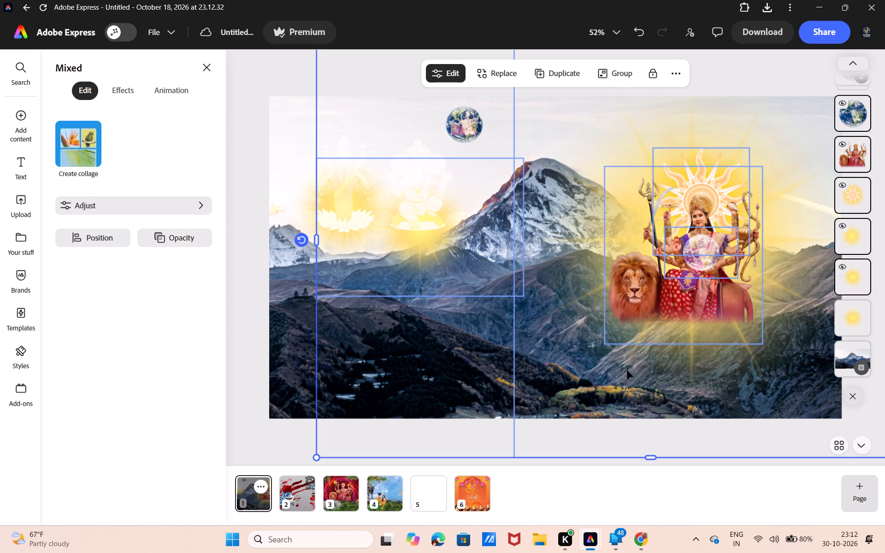
{"action": "left_click", "coordinate": [699, 461]}
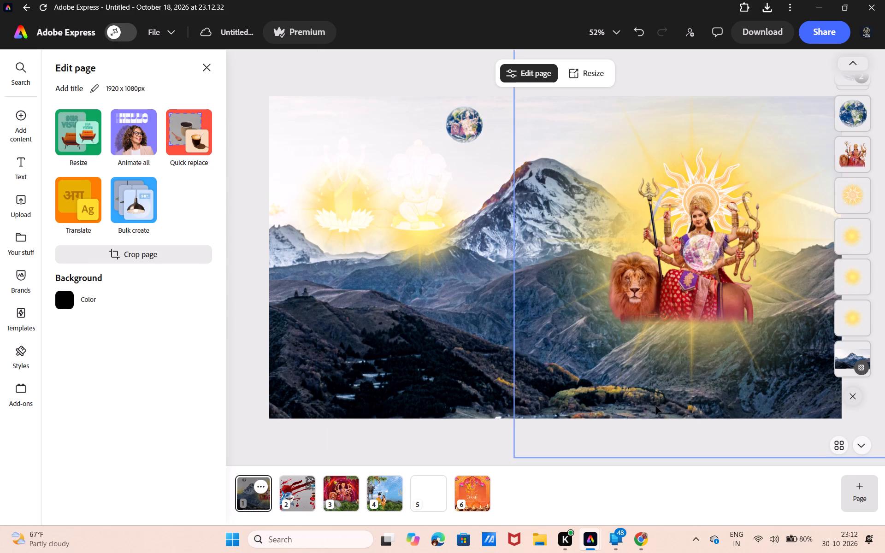
{"action": "left_click_drag", "start_coordinate": [508, 419], "coordinate": [703, 224]}
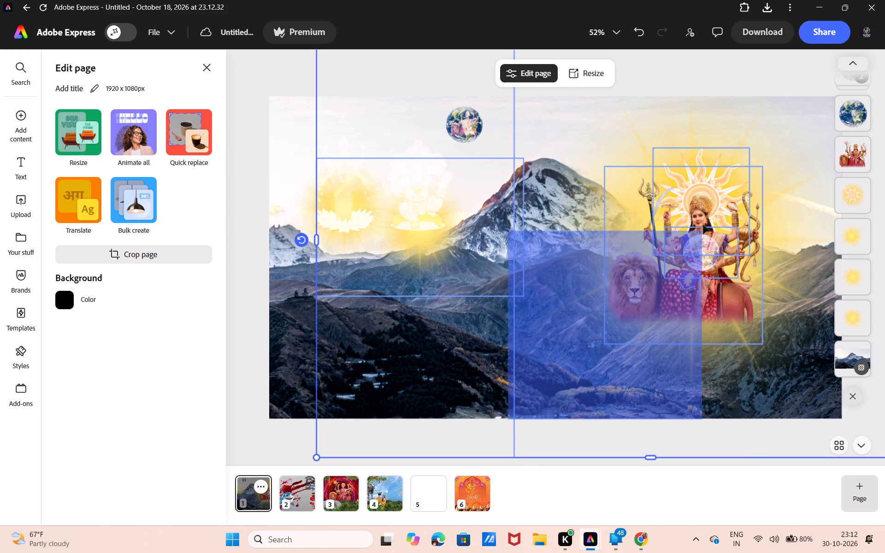
{"action": "left_click_drag", "start_coordinate": [703, 224], "coordinate": [850, 222]}
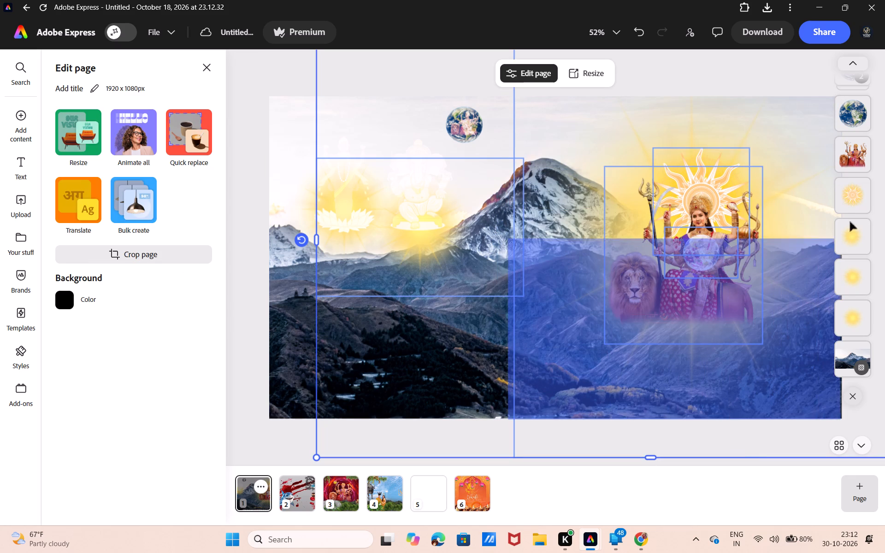
{"action": "left_click_drag", "start_coordinate": [850, 222], "coordinate": [884, 116]}
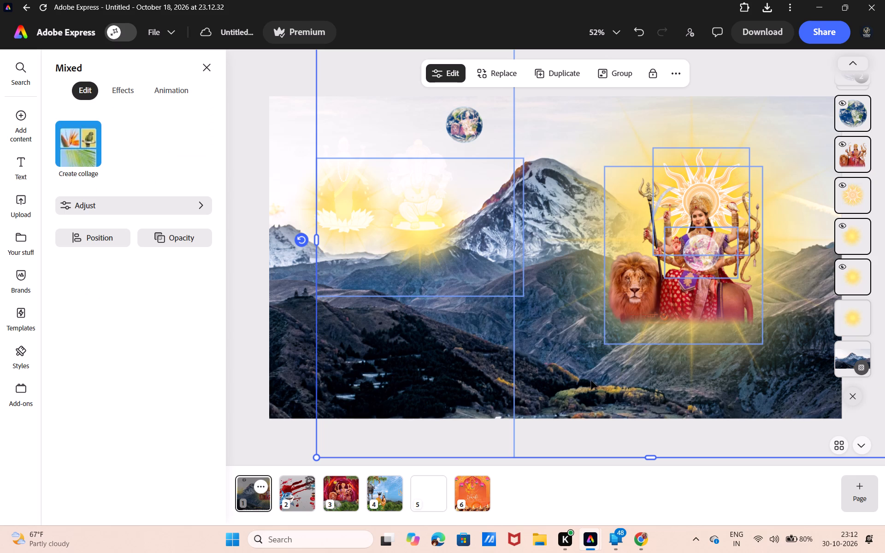
{"action": "left_click_drag", "start_coordinate": [591, 380], "coordinate": [612, 353]}
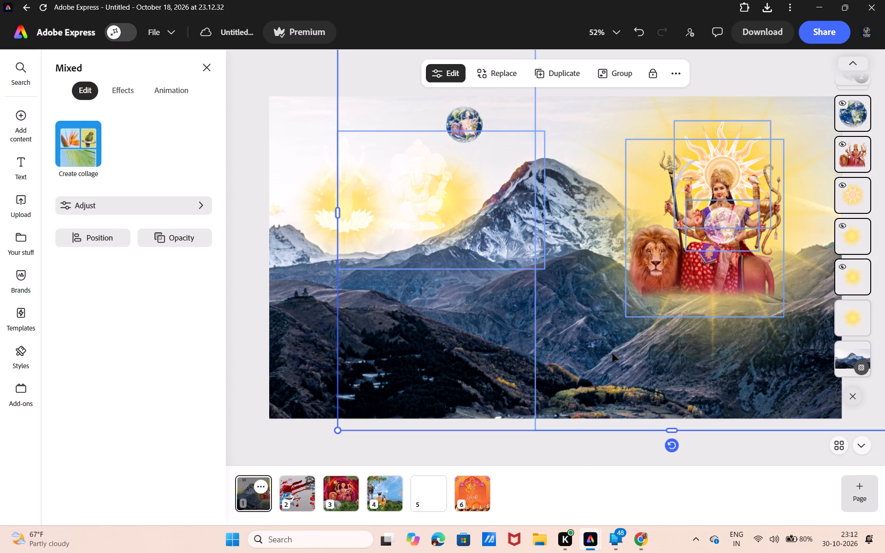
{"action": "left_click_drag", "start_coordinate": [337, 430], "coordinate": [501, 307]}
{"action": "left_click_drag", "start_coordinate": [556, 253], "coordinate": [538, 272]}
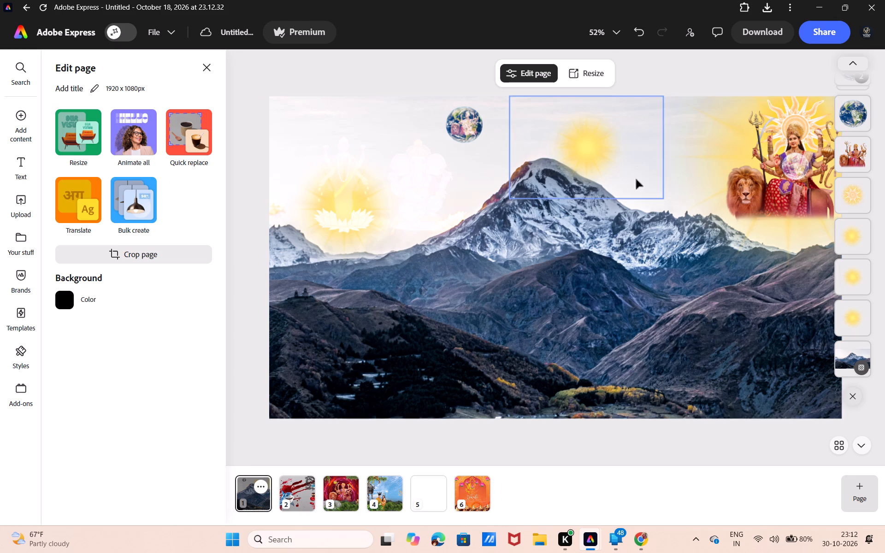
Move the displaced yellow glow back behind Ganesha, enlarge it beyond its earlier size and centre it on him.
{"action": "left_click_drag", "start_coordinate": [584, 170], "coordinate": [417, 234]}
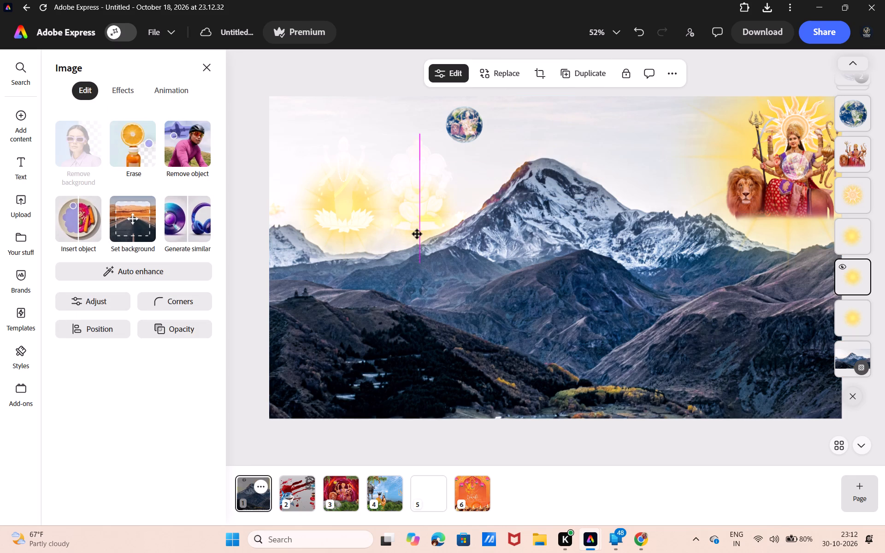
{"action": "left_click_drag", "start_coordinate": [417, 234], "coordinate": [416, 235]}
{"action": "left_click_drag", "start_coordinate": [497, 163], "coordinate": [573, 101]}
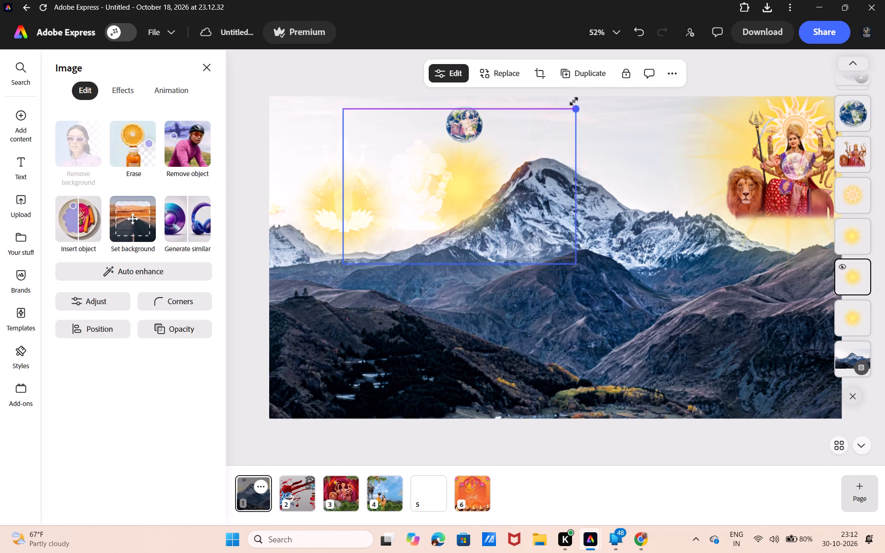
{"action": "left_click_drag", "start_coordinate": [573, 101], "coordinate": [573, 98]}
{"action": "left_click_drag", "start_coordinate": [549, 127], "coordinate": [508, 157]}
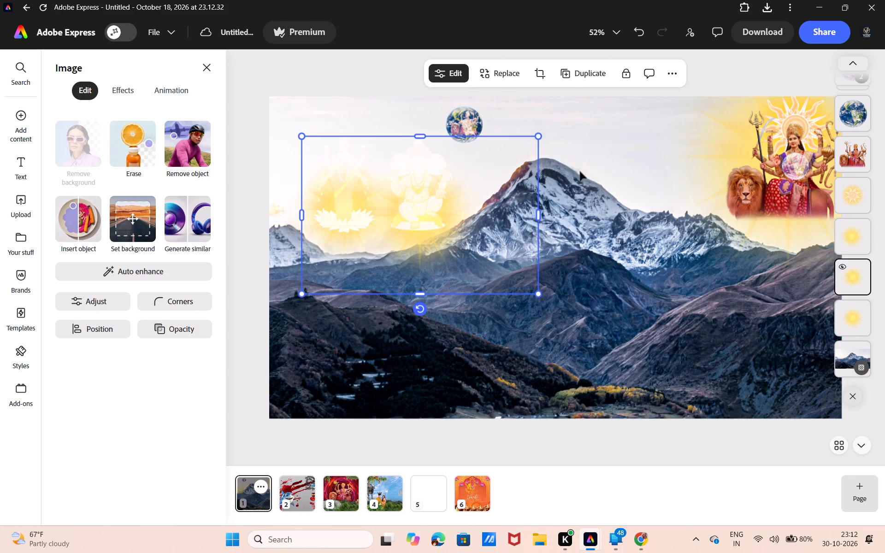
Group the lion goddess with her sun halo, globe and golden glow, and place the group directly above the mountain background in the layer order.
{"action": "left_click_drag", "start_coordinate": [614, 283], "coordinate": [774, 130]}
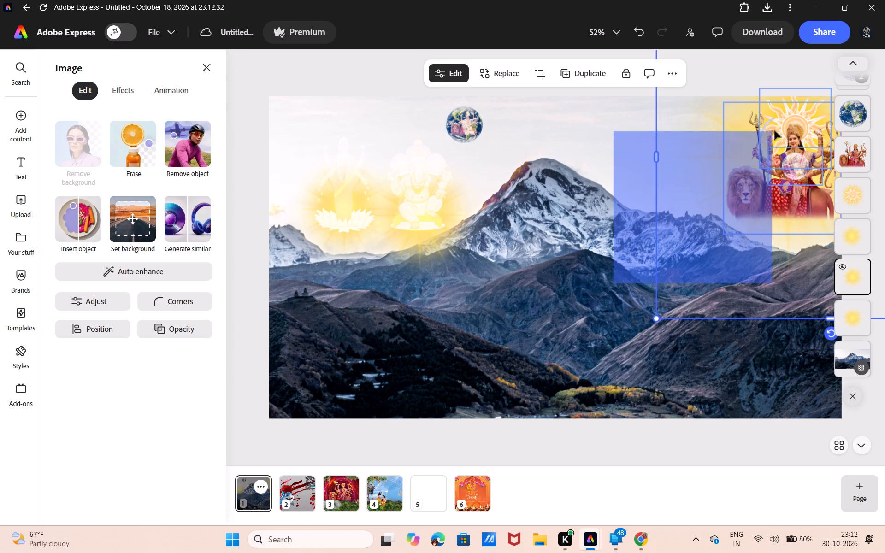
{"action": "left_click_drag", "start_coordinate": [774, 130], "coordinate": [884, 29]}
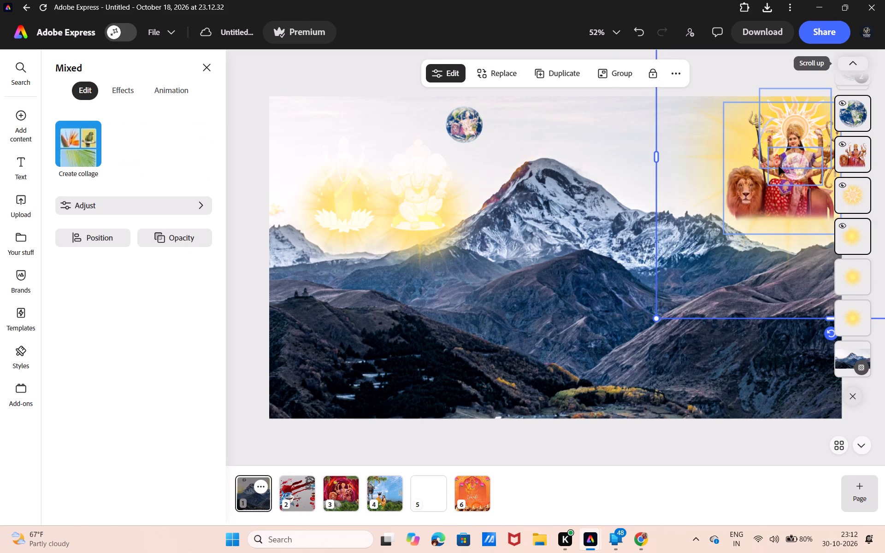
{"action": "left_click", "coordinate": [616, 75]}
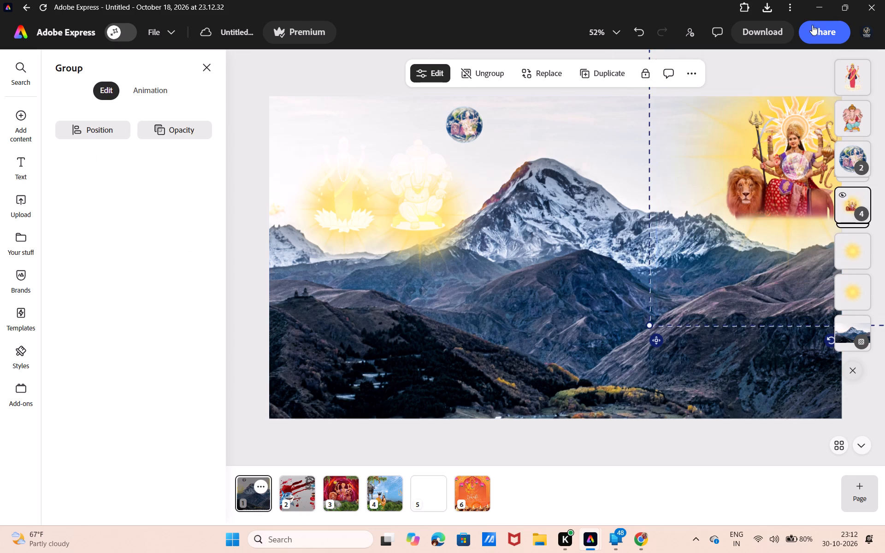
{"action": "left_click_drag", "start_coordinate": [848, 210], "coordinate": [834, 350]}
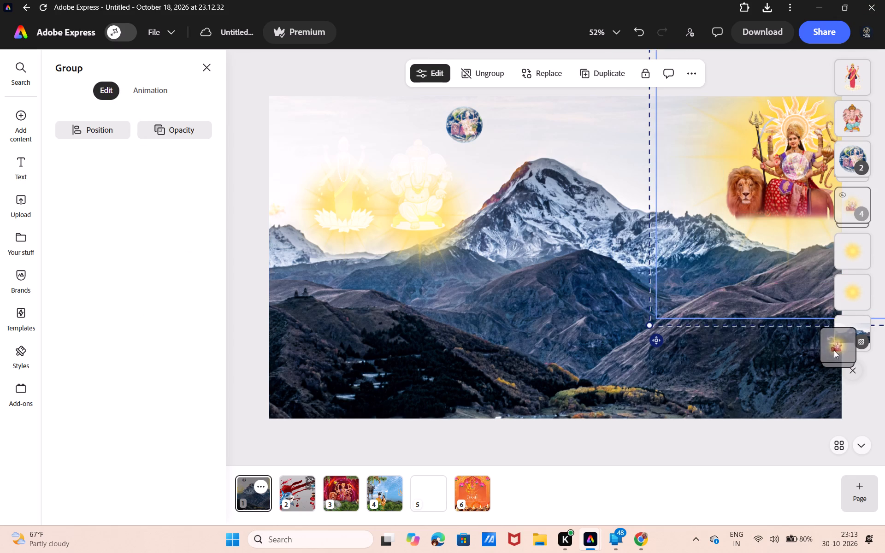
{"action": "left_click_drag", "start_coordinate": [834, 350], "coordinate": [846, 359]}
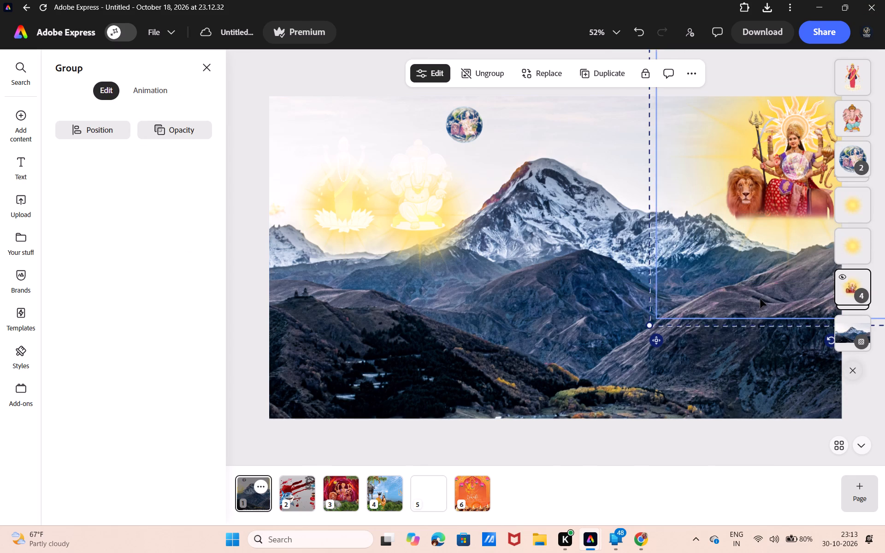
Move the lion goddess group down and left, fully inside the page over the ridge beside the snowy peak.
{"action": "left_click_drag", "start_coordinate": [760, 299], "coordinate": [698, 342]}
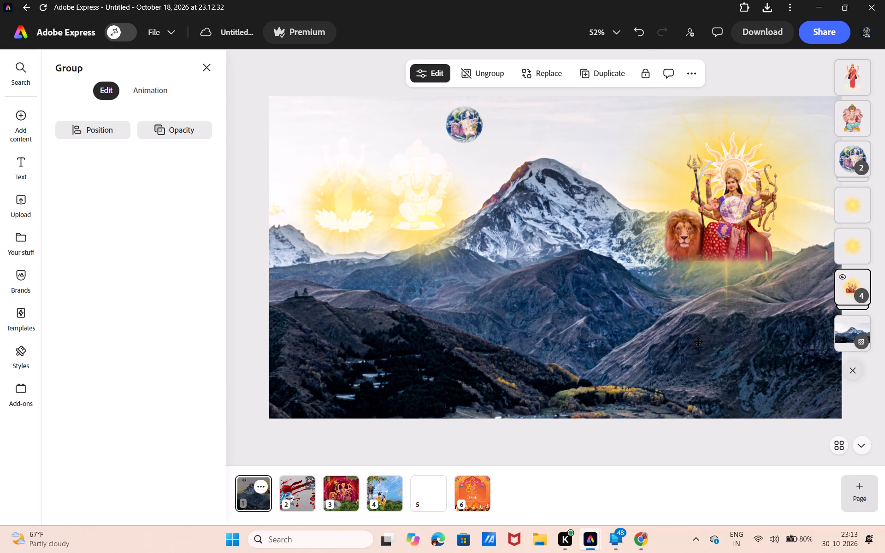
{"action": "left_click_drag", "start_coordinate": [698, 342], "coordinate": [696, 346]}
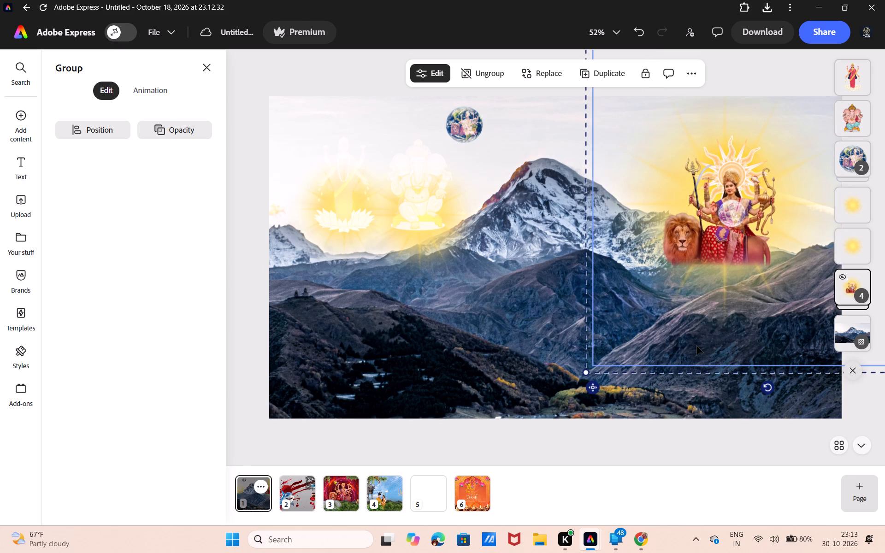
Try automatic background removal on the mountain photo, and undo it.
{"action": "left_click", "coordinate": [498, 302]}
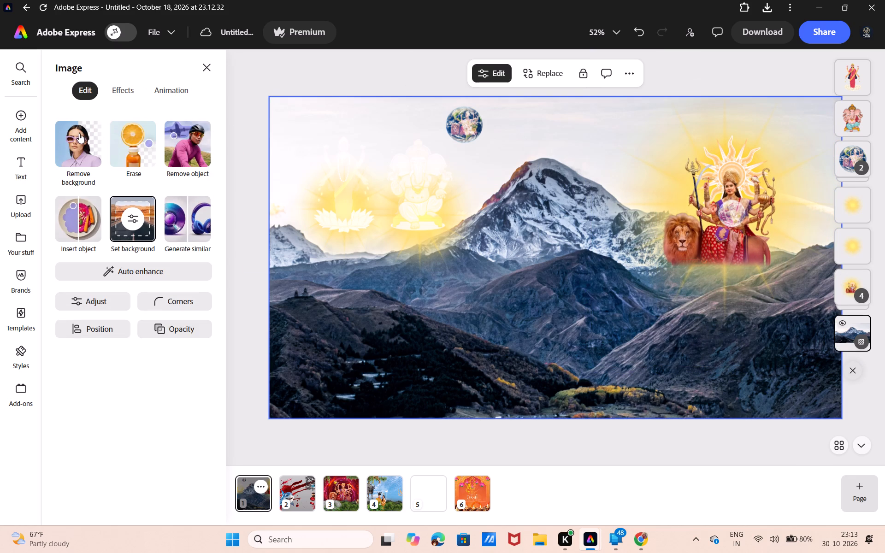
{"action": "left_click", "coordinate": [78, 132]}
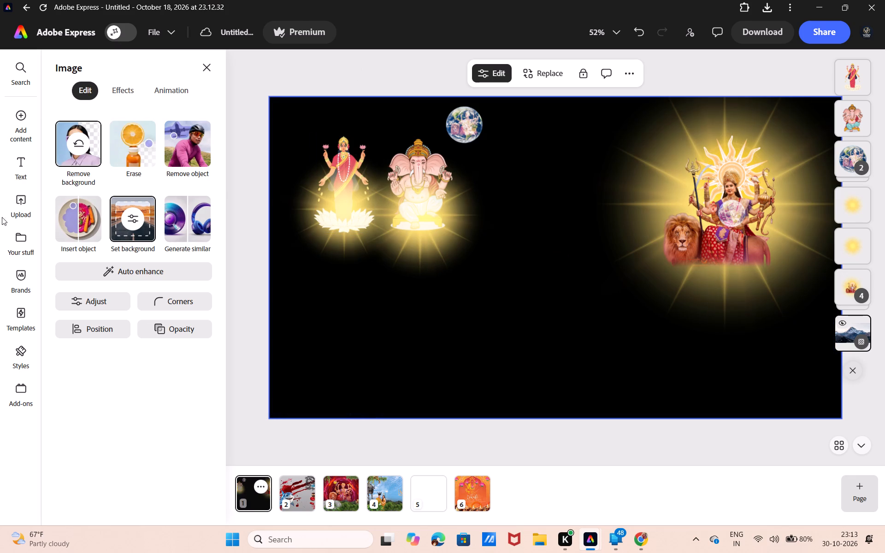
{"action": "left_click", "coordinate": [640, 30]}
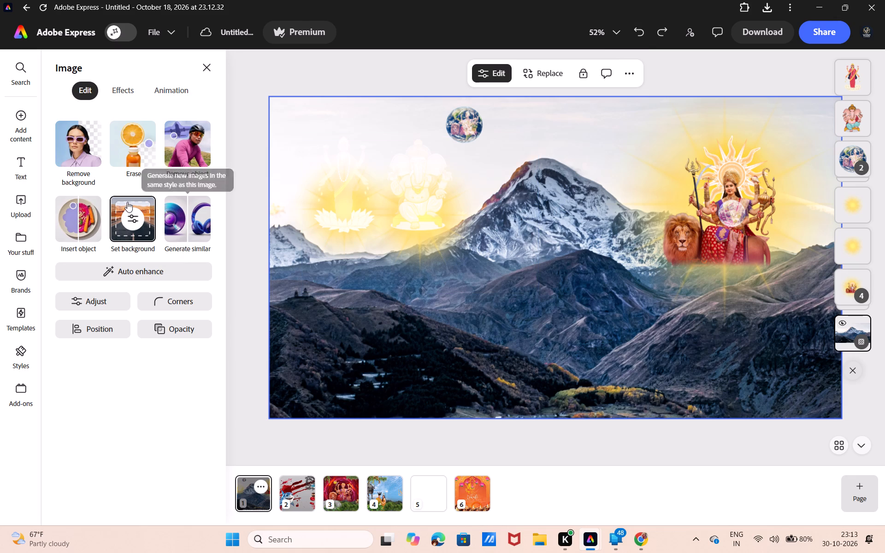
Erase the sky from the mountain photo using the Quick selection brush at size 40, and apply the erasure.
{"action": "left_click", "coordinate": [125, 165]}
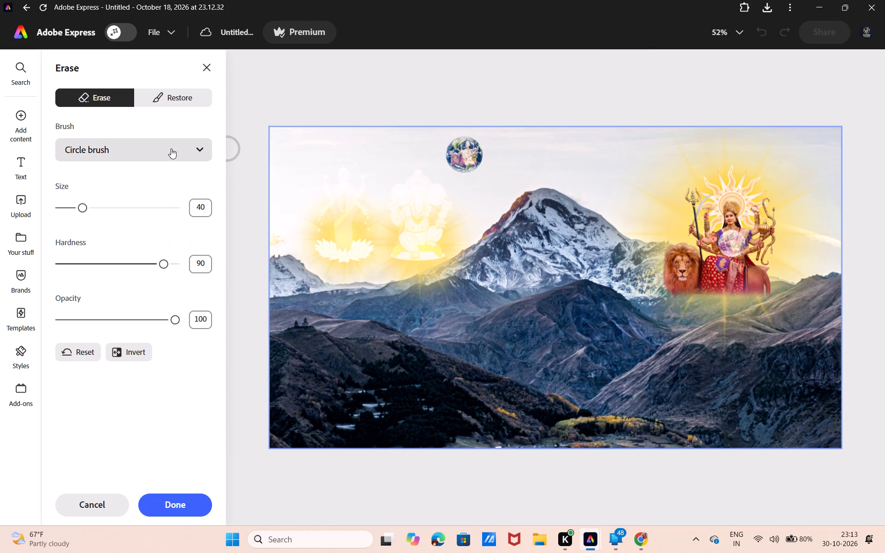
{"action": "left_click", "coordinate": [171, 148]}
{"action": "left_click", "coordinate": [167, 173]}
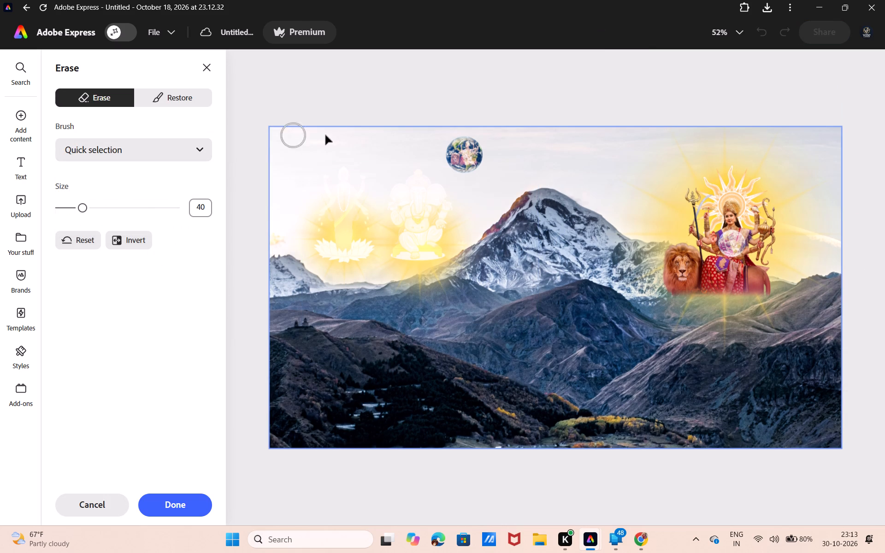
{"action": "left_click_drag", "start_coordinate": [331, 136], "coordinate": [338, 168]}
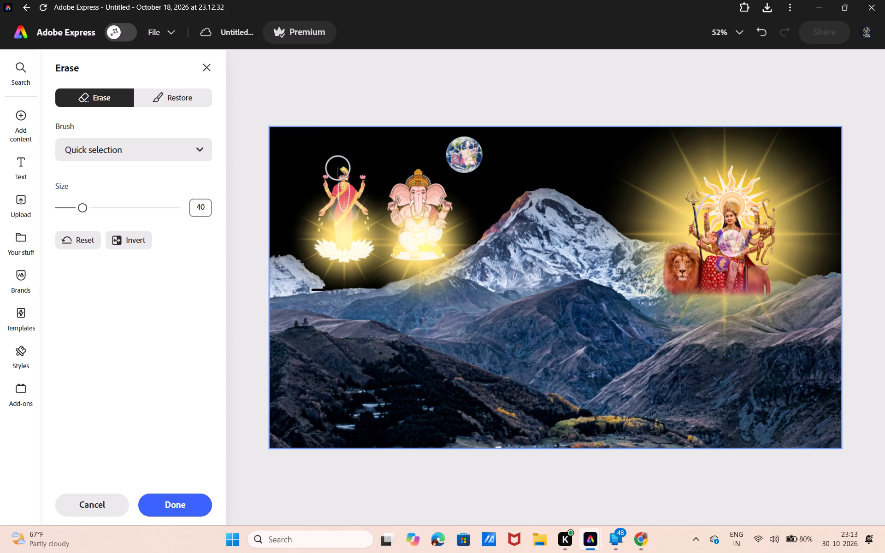
{"action": "left_click", "coordinate": [190, 511]}
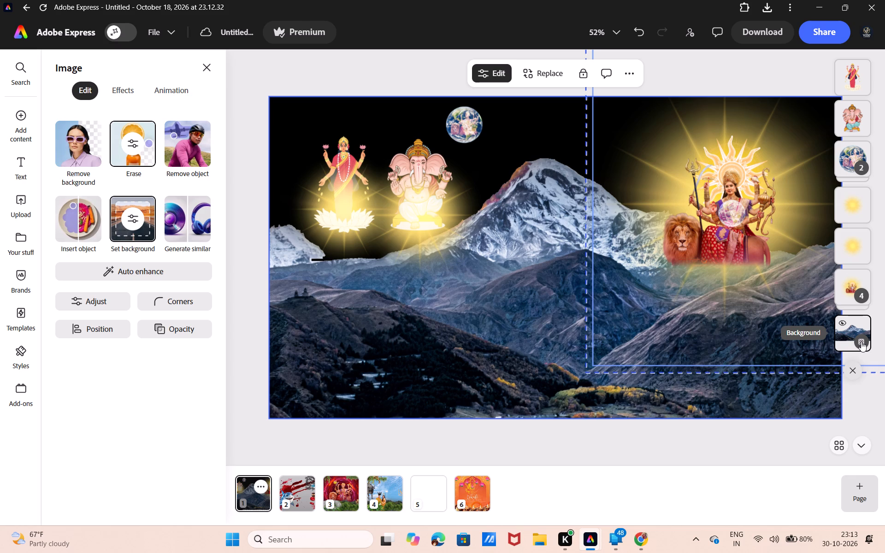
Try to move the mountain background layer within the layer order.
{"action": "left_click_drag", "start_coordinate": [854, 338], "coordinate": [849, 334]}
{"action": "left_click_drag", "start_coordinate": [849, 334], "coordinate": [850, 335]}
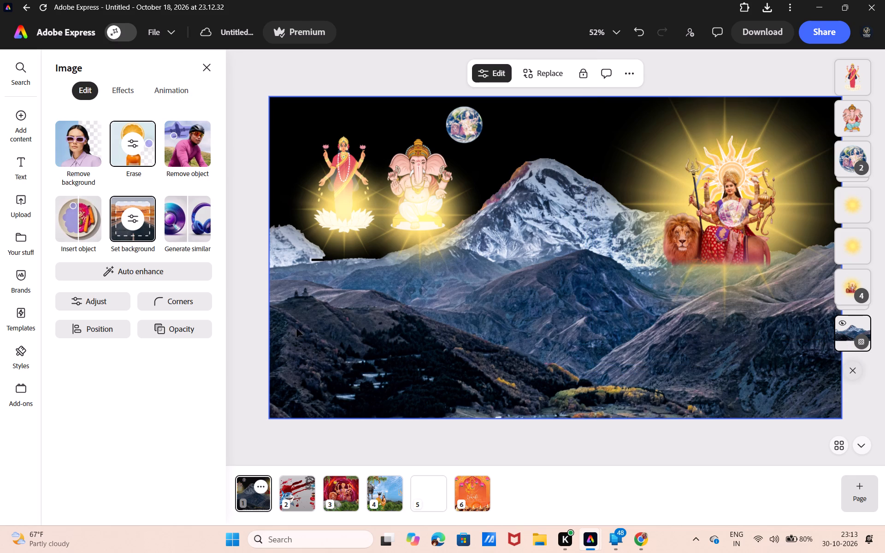
Detach the mountain photo from the page background.
{"action": "left_click", "coordinate": [131, 214]}
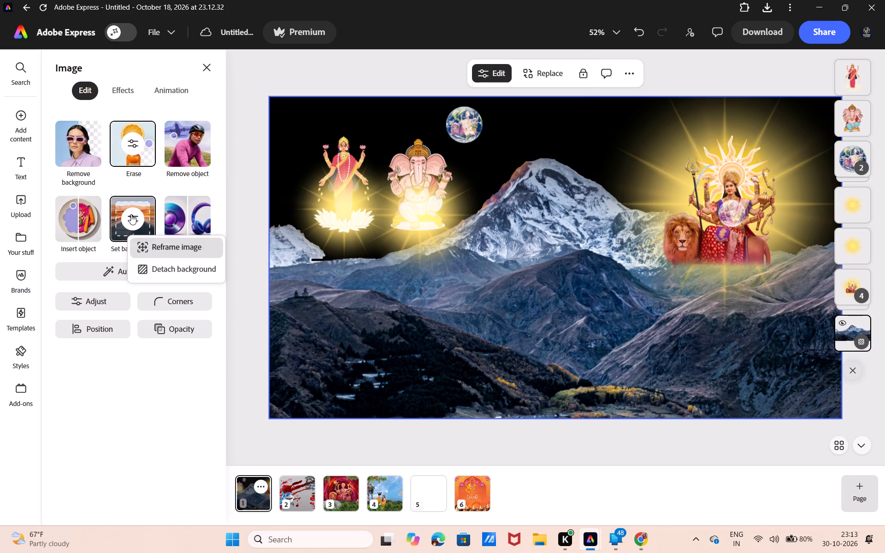
{"action": "left_click", "coordinate": [145, 262]}
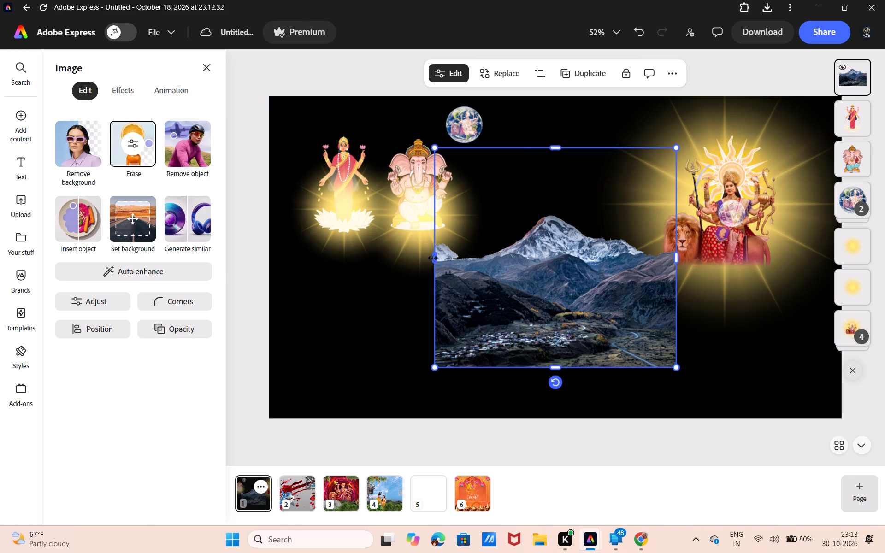
Widen the detached mountain photo in both directions to span the full width of the page.
{"action": "left_click_drag", "start_coordinate": [434, 257], "coordinate": [420, 259]}
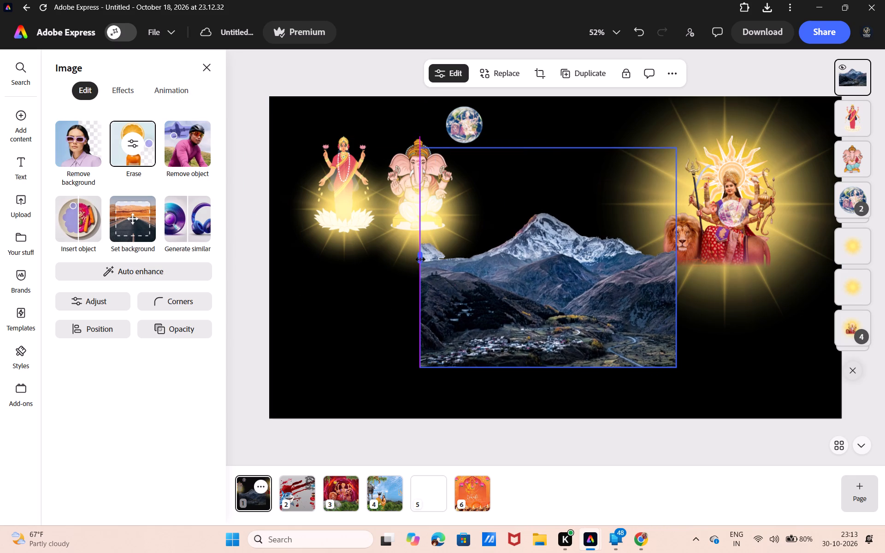
{"action": "left_click_drag", "start_coordinate": [420, 259], "coordinate": [419, 259]}
{"action": "left_click_drag", "start_coordinate": [419, 259], "coordinate": [394, 267]}
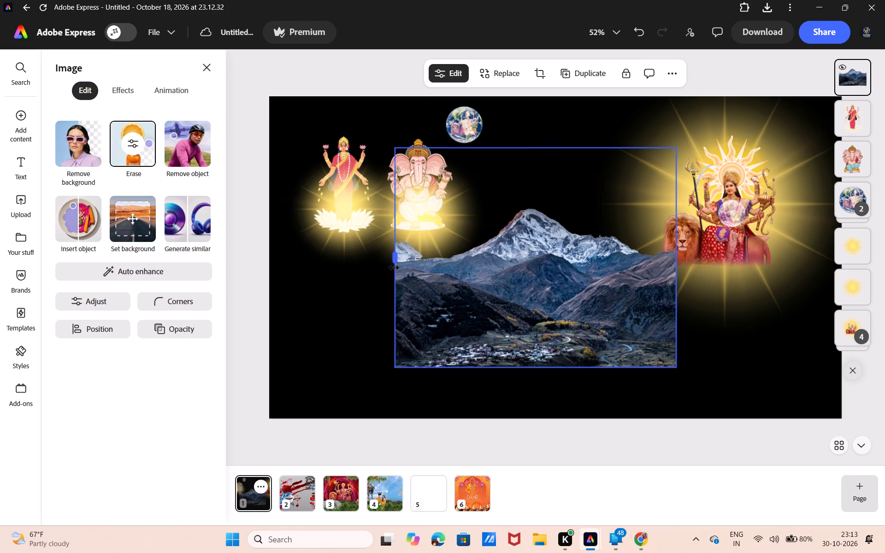
{"action": "left_click_drag", "start_coordinate": [394, 267], "coordinate": [275, 319]}
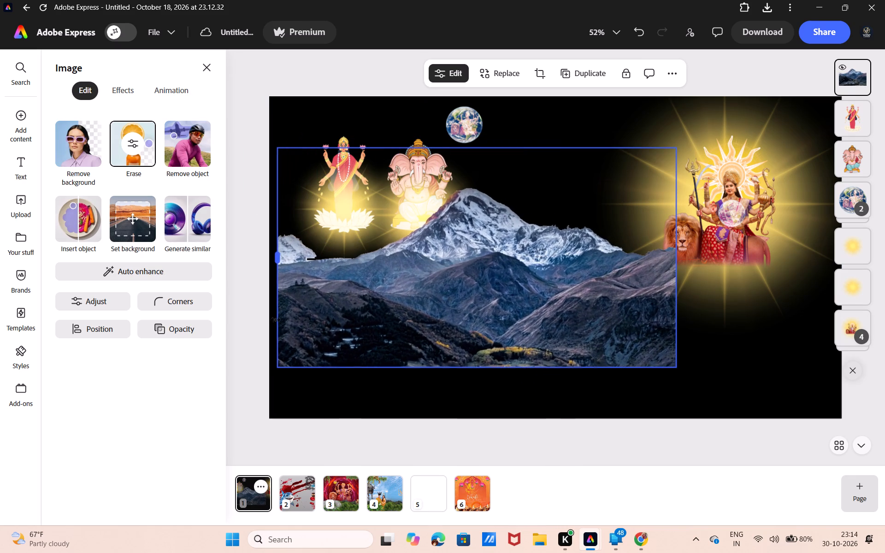
{"action": "left_click_drag", "start_coordinate": [275, 319], "coordinate": [270, 321]}
{"action": "left_click_drag", "start_coordinate": [673, 252], "coordinate": [694, 253]}
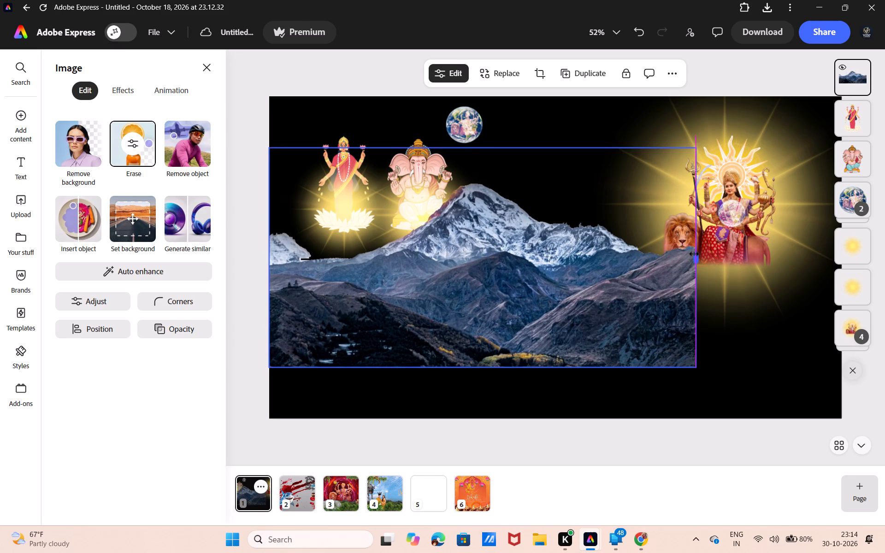
{"action": "left_click_drag", "start_coordinate": [694, 253], "coordinate": [837, 256]}
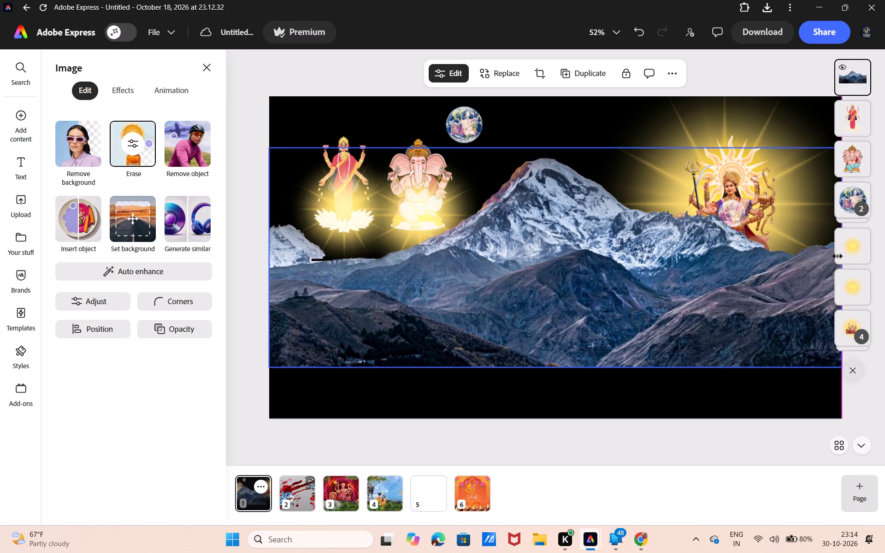
{"action": "left_click_drag", "start_coordinate": [837, 256], "coordinate": [839, 256]}
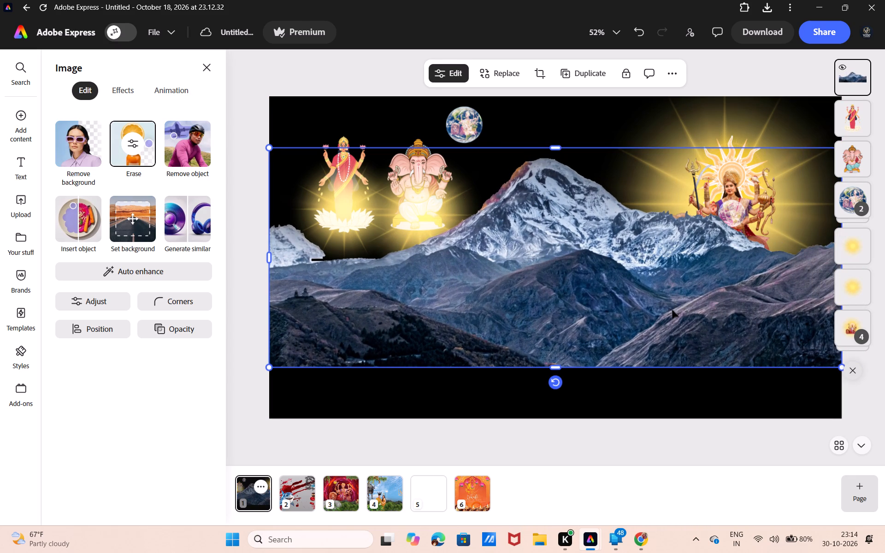
Extend the mountain photo's lower edge to the bottom of the page, and shift the photo down slightly past it.
{"action": "left_click", "coordinate": [672, 309]}
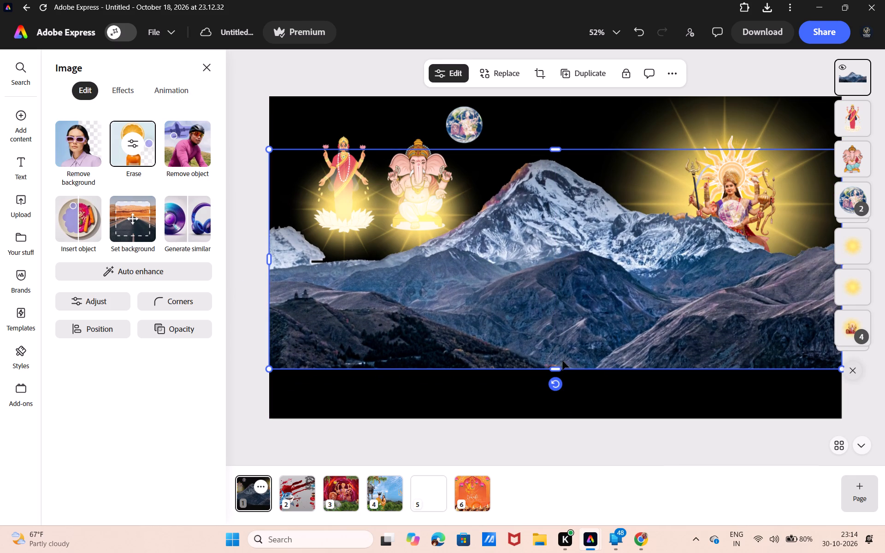
{"action": "left_click", "coordinate": [557, 365]}
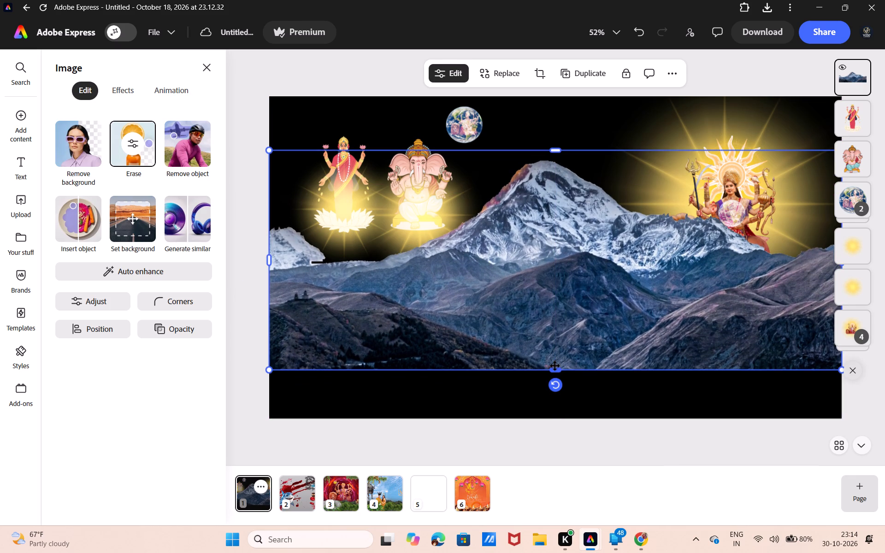
{"action": "left_click_drag", "start_coordinate": [555, 370], "coordinate": [560, 416]}
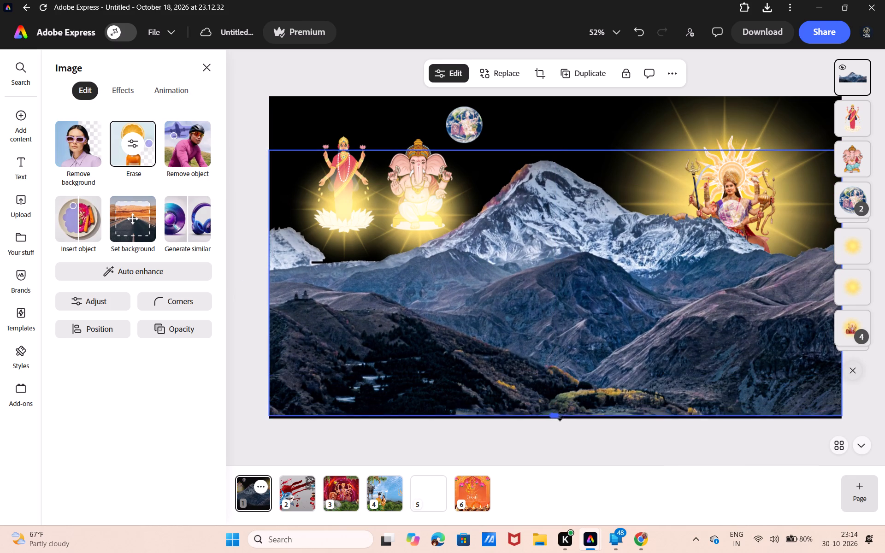
{"action": "left_click_drag", "start_coordinate": [560, 416], "coordinate": [561, 420]}
{"action": "left_click_drag", "start_coordinate": [575, 369], "coordinate": [575, 382]}
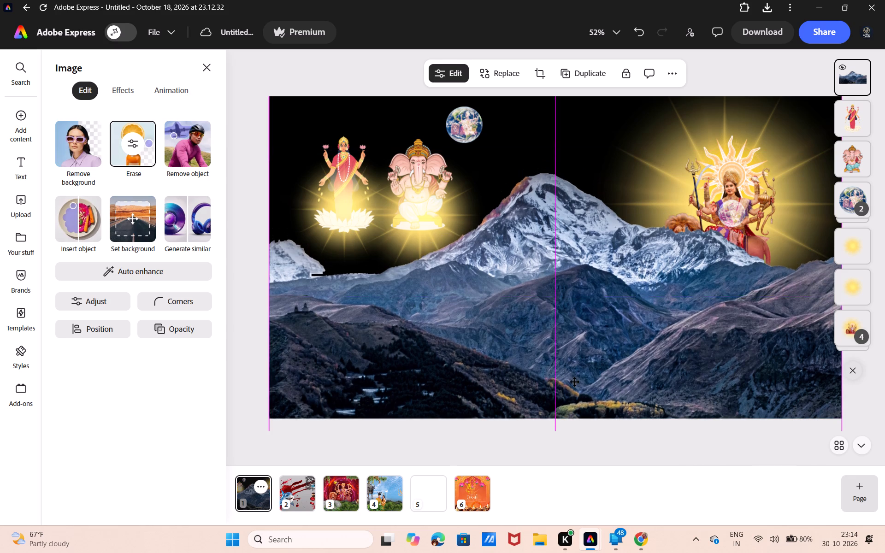
{"action": "left_click_drag", "start_coordinate": [575, 382], "coordinate": [575, 384]}
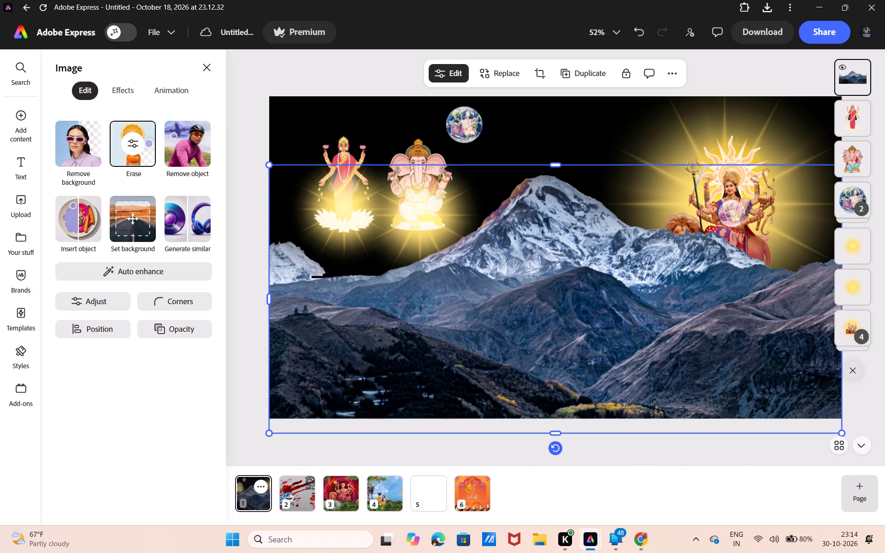
Move the mountain layer down the layer order to just above the lion goddess group, behind the other deities and glows.
{"action": "left_click_drag", "start_coordinate": [869, 77], "coordinate": [879, 293]}
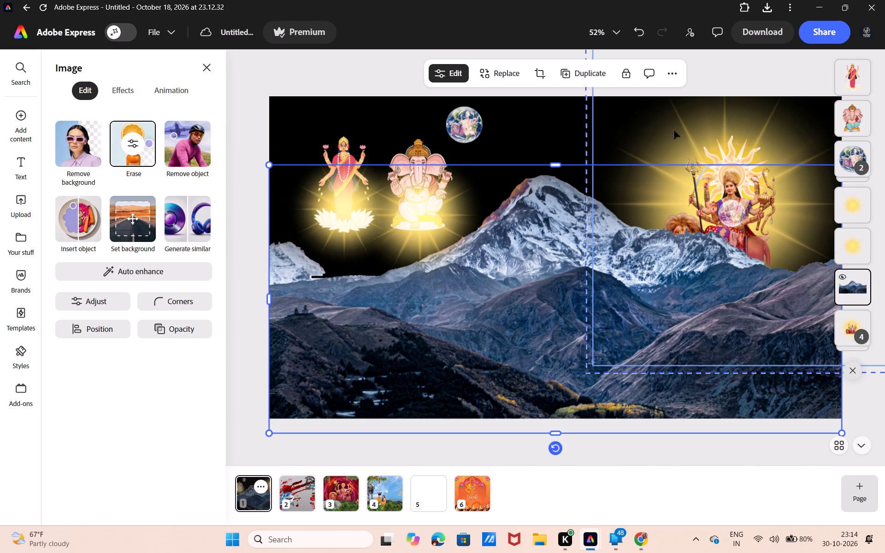
Reposition the lion goddess group near the page's right edge, with its base tucked behind the mountain ridge.
{"action": "left_click", "coordinate": [587, 135]}
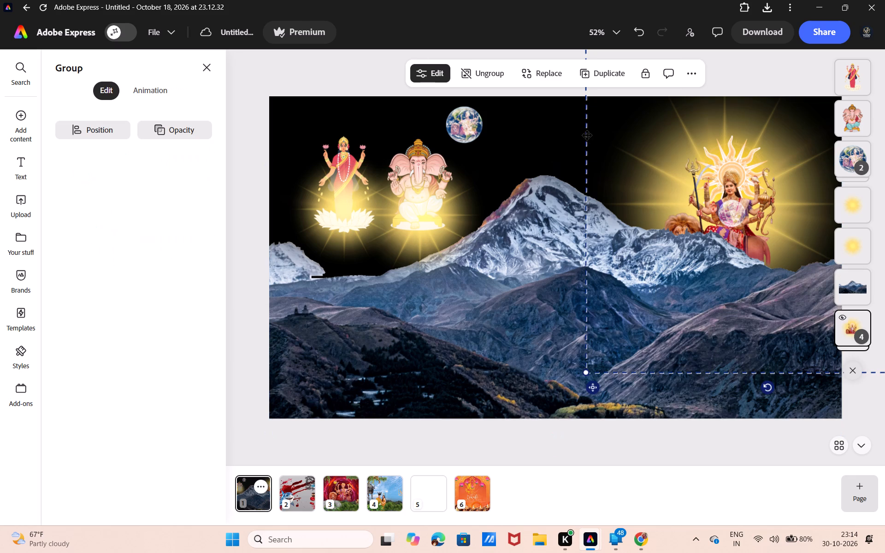
{"action": "left_click_drag", "start_coordinate": [604, 137], "coordinate": [572, 127]}
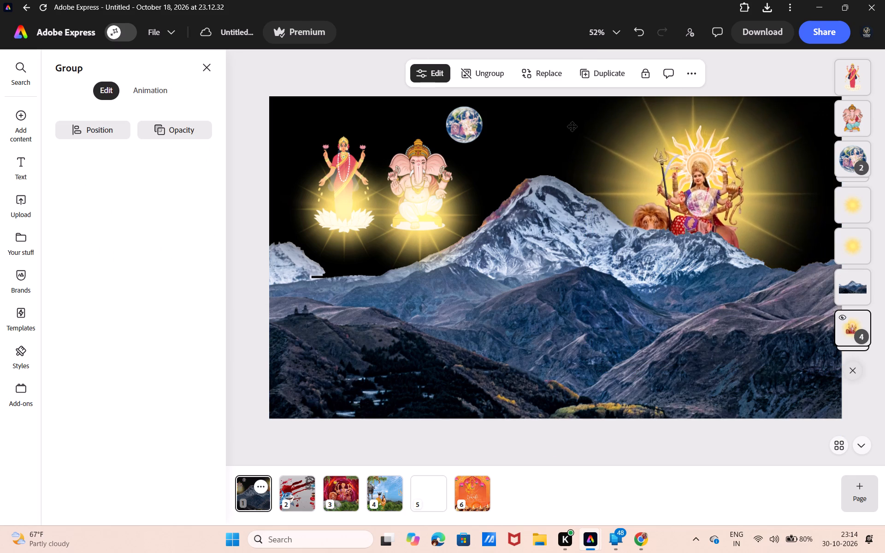
{"action": "left_click_drag", "start_coordinate": [572, 127], "coordinate": [661, 149]}
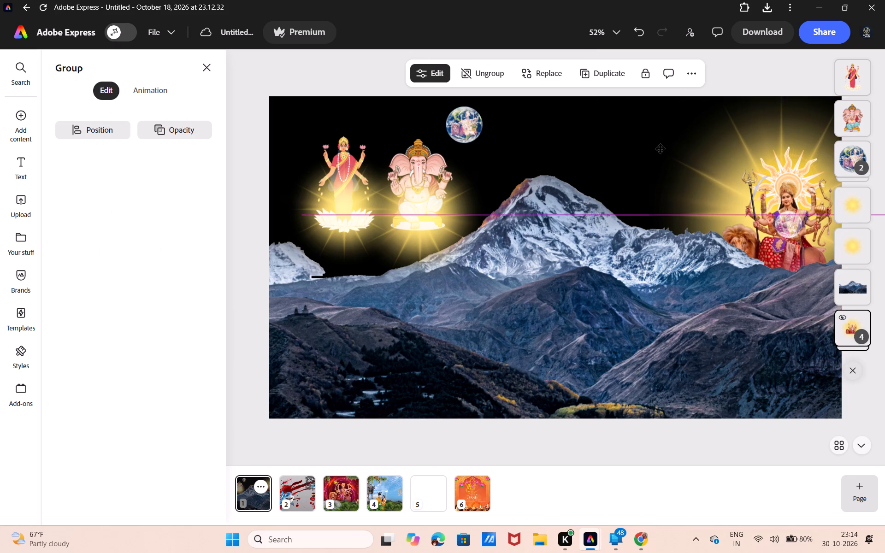
{"action": "left_click_drag", "start_coordinate": [661, 149], "coordinate": [661, 148]}
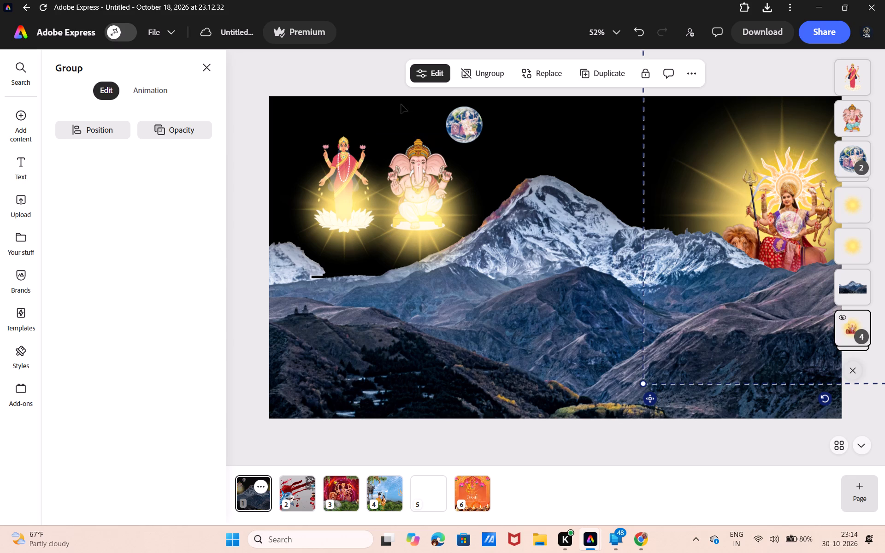
Move the small globe blend group across the sky to just above the main mountain peak.
{"action": "left_click_drag", "start_coordinate": [508, 129], "coordinate": [540, 129]}
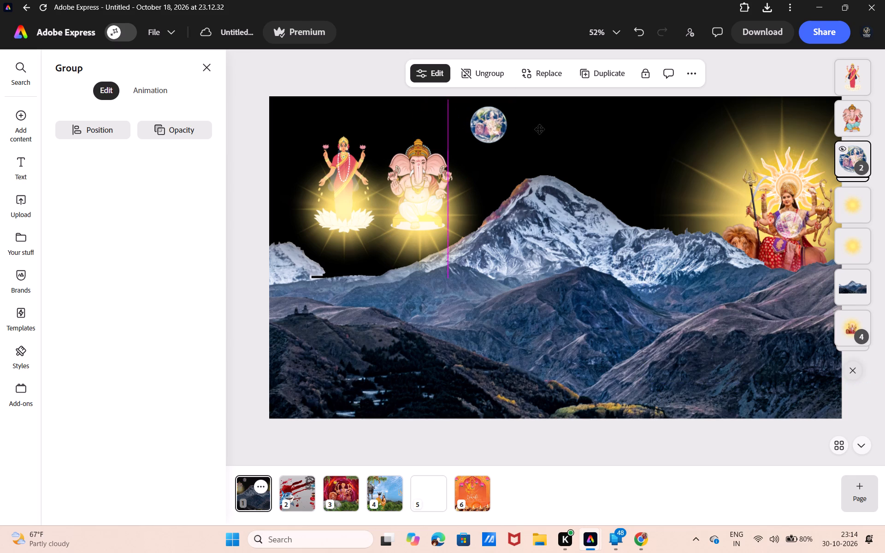
{"action": "left_click_drag", "start_coordinate": [540, 129], "coordinate": [560, 130]}
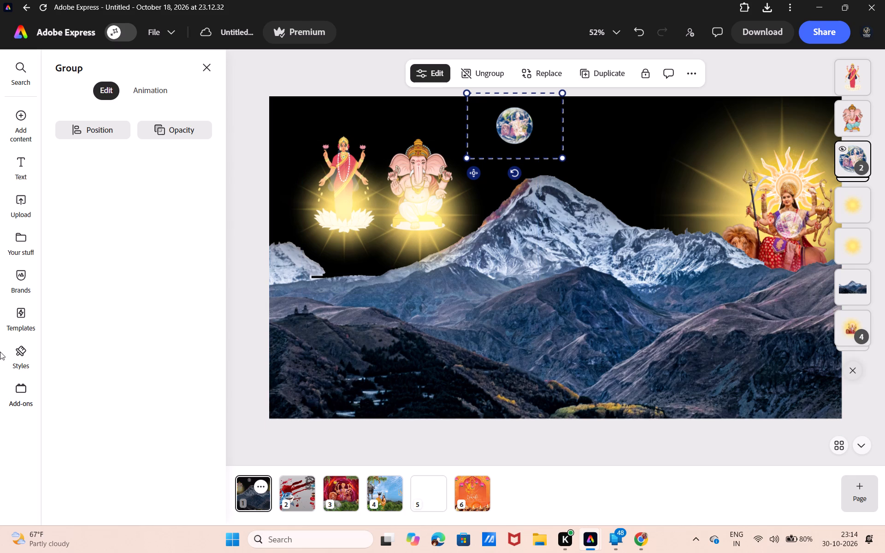
Search the background elements for "blue" in place of the previous search term.
{"action": "left_click", "coordinate": [93, 144]}
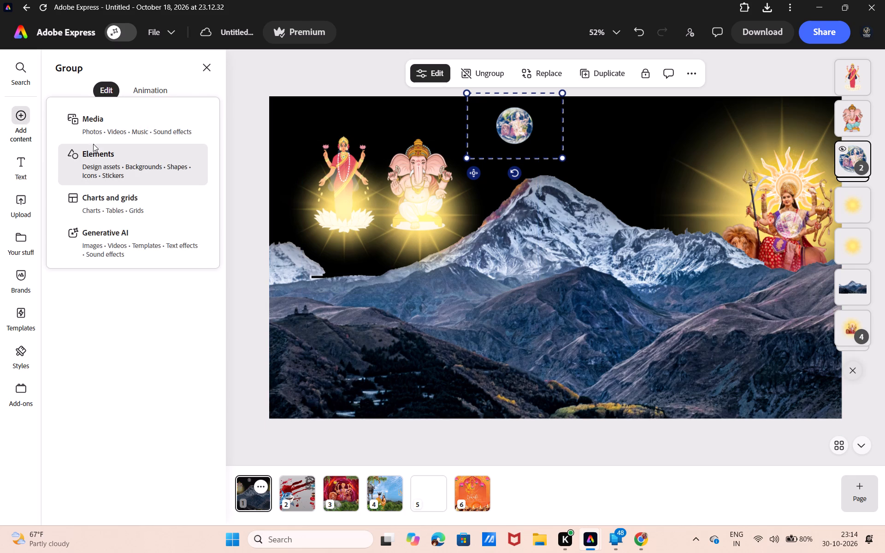
{"action": "left_click", "coordinate": [160, 88]}
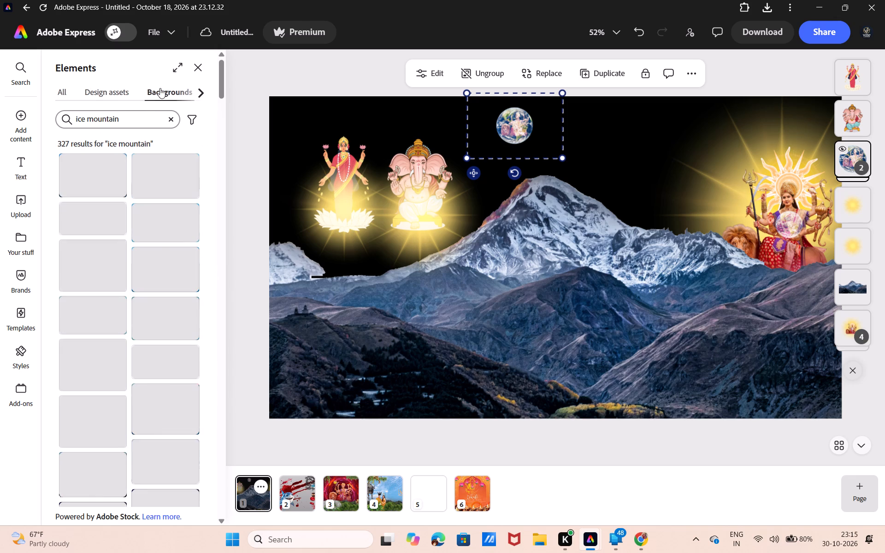
{"action": "left_click", "coordinate": [120, 122]}
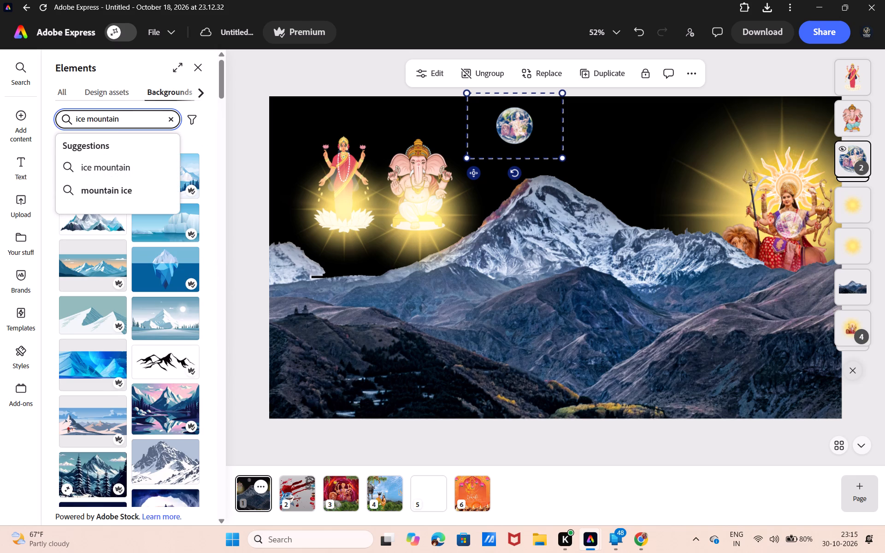
{"action": "key", "text": "BackSpace"}
{"action": "key", "text": "BackSpace"}
{"action": "key", "text": "BackSpace"}
{"action": "key", "text": "BackSpace"}
{"action": "key", "text": "BackSpace"}
{"action": "key", "text": "BackSpace"}
{"action": "key", "text": "BackSpace"}
{"action": "key", "text": "BackSpace"}
{"action": "key", "text": "BackSpace"}
{"action": "key", "text": "BackSpace"}
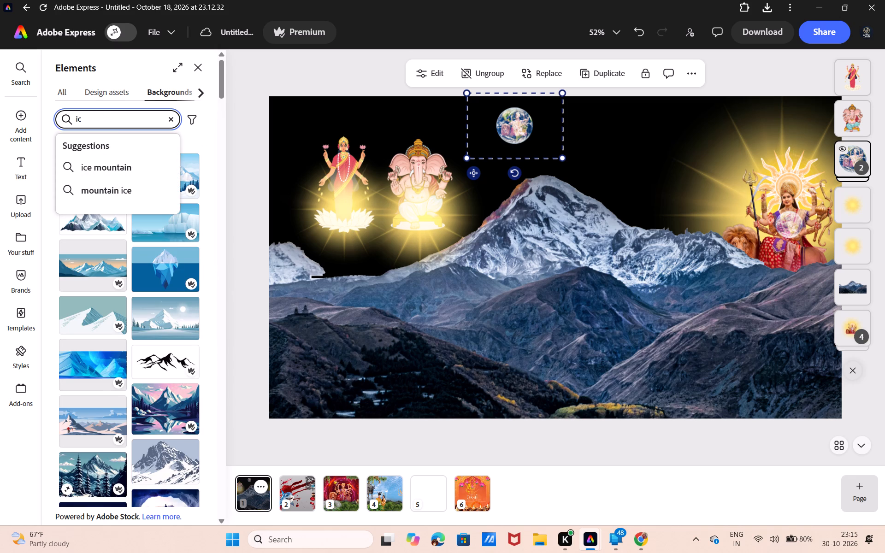
{"action": "key", "text": "BackSpace"}
{"action": "key", "text": "BackSpace"}
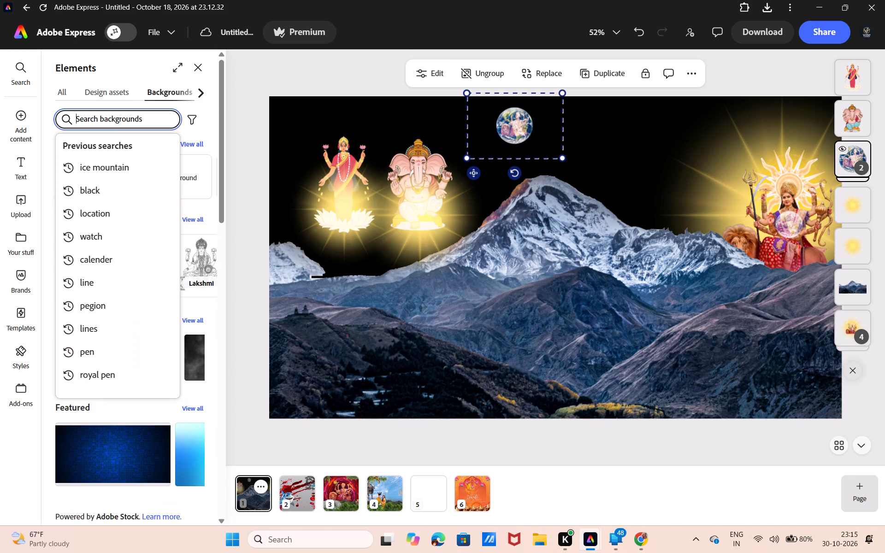
{"action": "type", "text": "blue"}
{"action": "key", "text": "Return"}
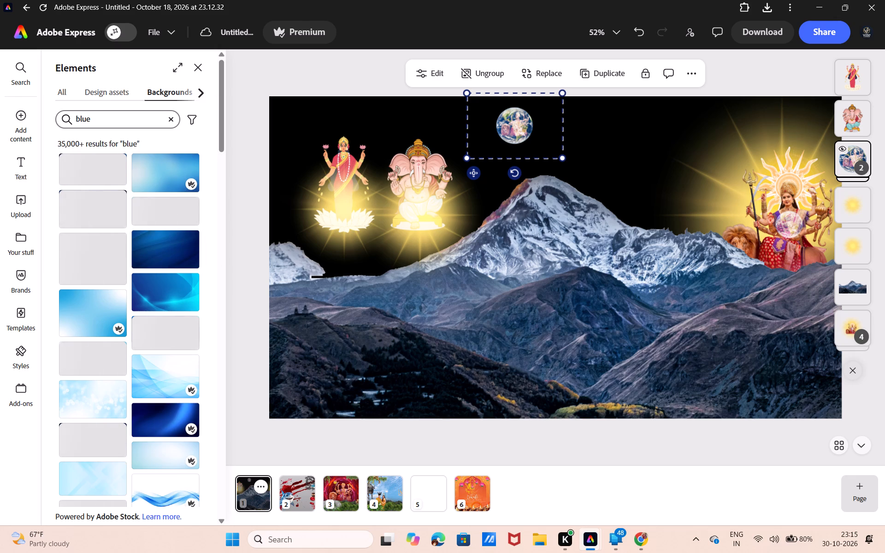
Refine the background search to "blue sky" and choose the wide light-blue sky with soft white clouds for the page.
{"action": "left_click", "coordinate": [120, 119]}
{"action": "key", "text": "space"}
{"action": "type", "text": "s"}
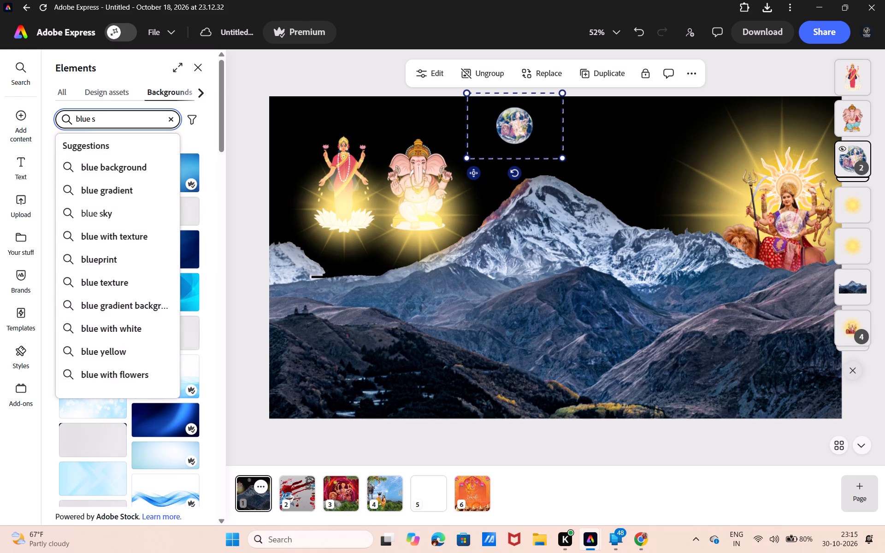
{"action": "type", "text": "ky"}
{"action": "key", "text": "Return"}
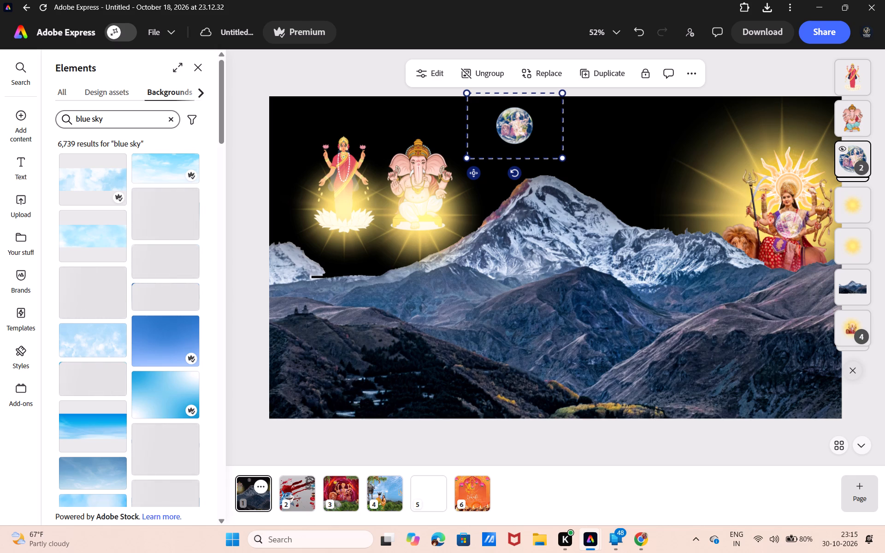
{"action": "left_click", "coordinate": [149, 158]}
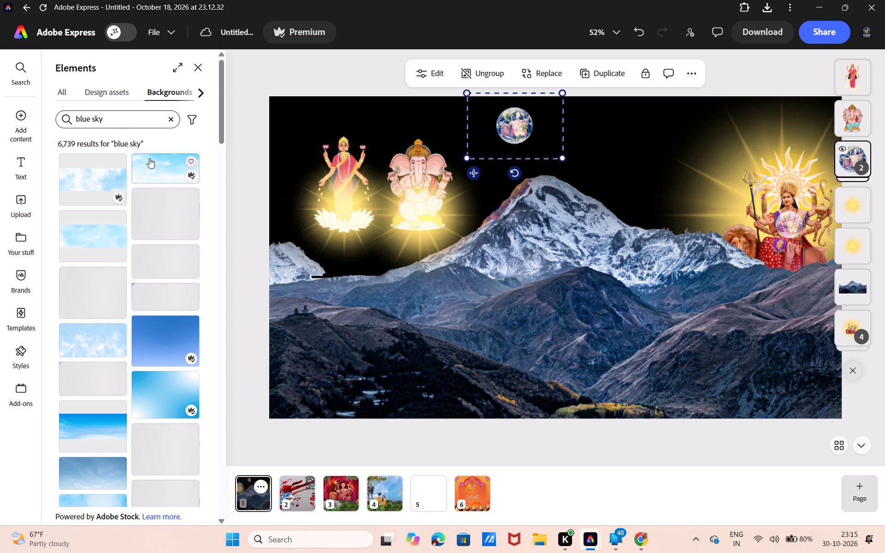
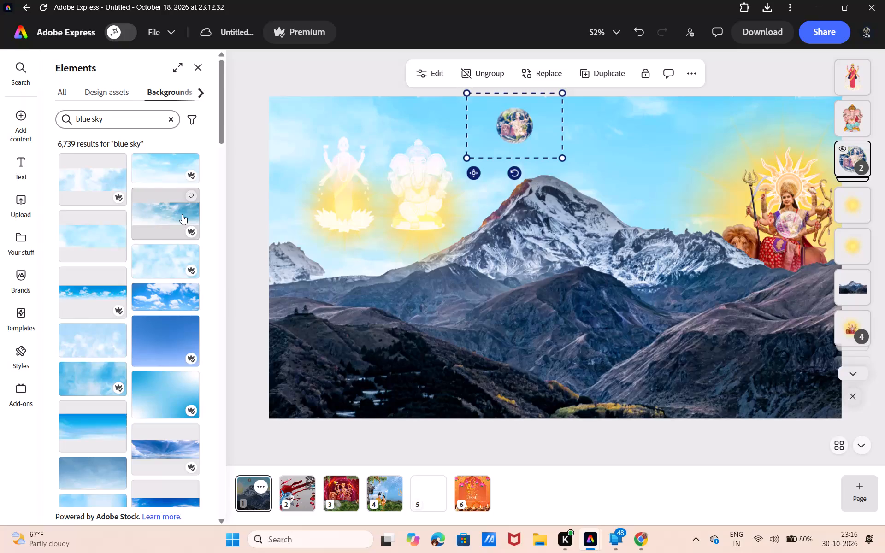
Replace the page background with the deeper blue sky streaked with clouds from the "blue sky" results.
{"action": "left_click", "coordinate": [182, 214]}
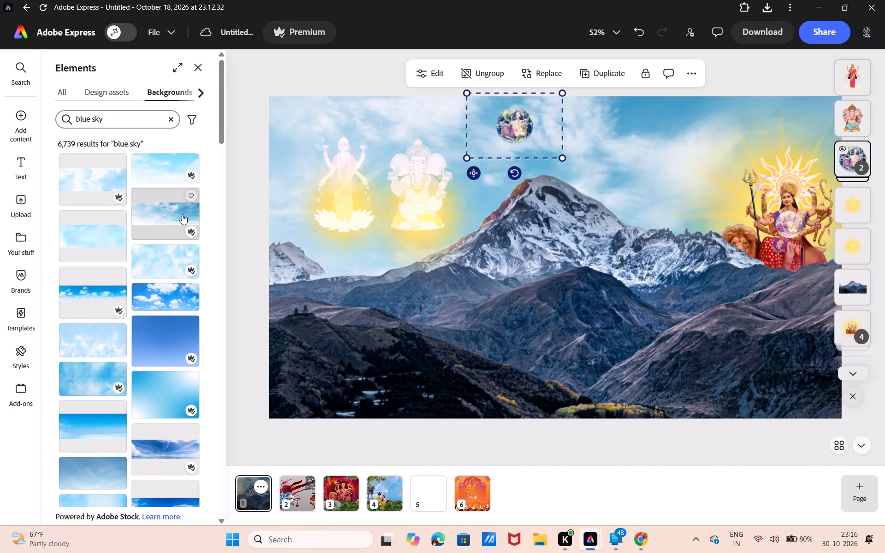
{"action": "left_click", "coordinate": [406, 427]}
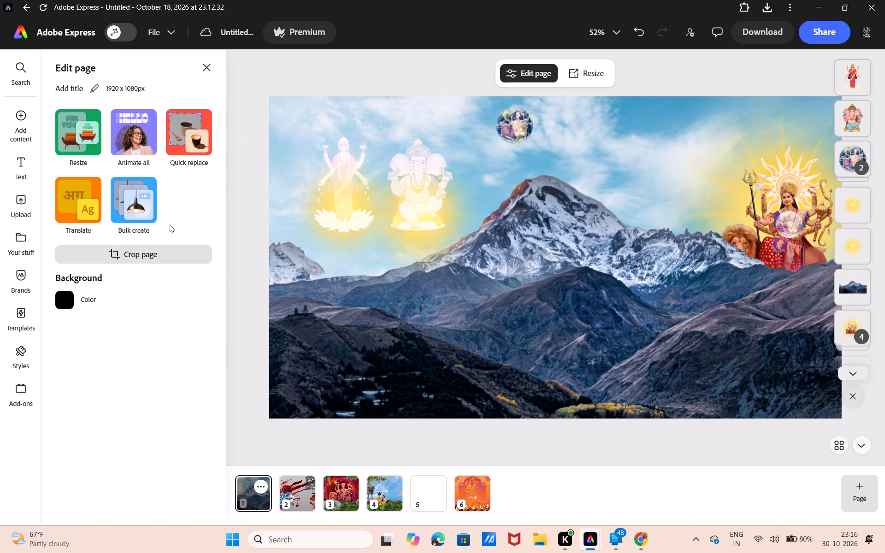
Add the uploaded image of the ten-headed figure standing in flames to the mountain page.
{"action": "left_click", "coordinate": [15, 202]}
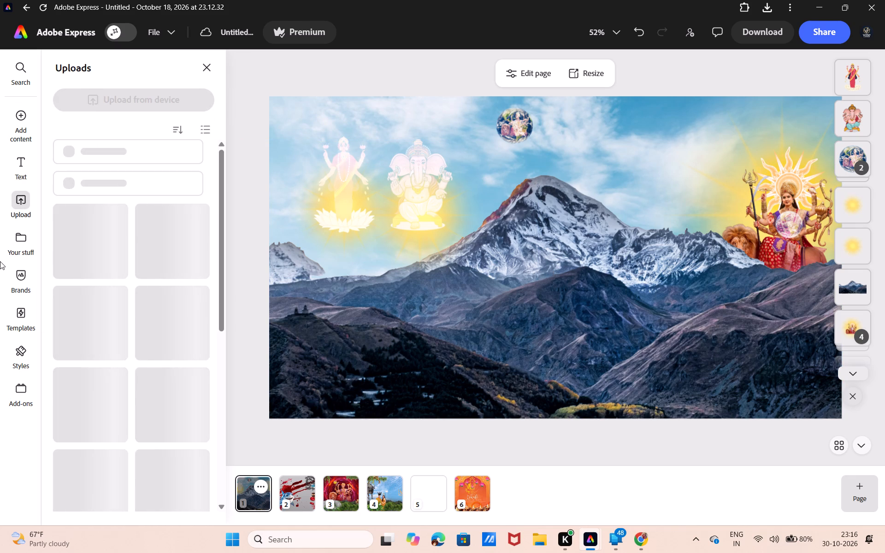
{"action": "scroll", "coordinate": [118, 358], "scroll_direction": "down", "scroll_amount": 4}
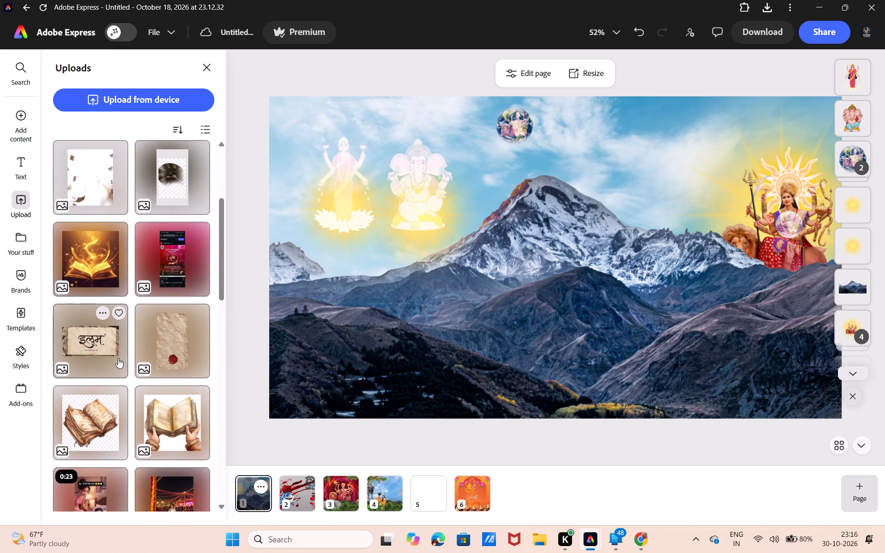
{"action": "scroll", "coordinate": [118, 358], "scroll_direction": "down", "scroll_amount": 5}
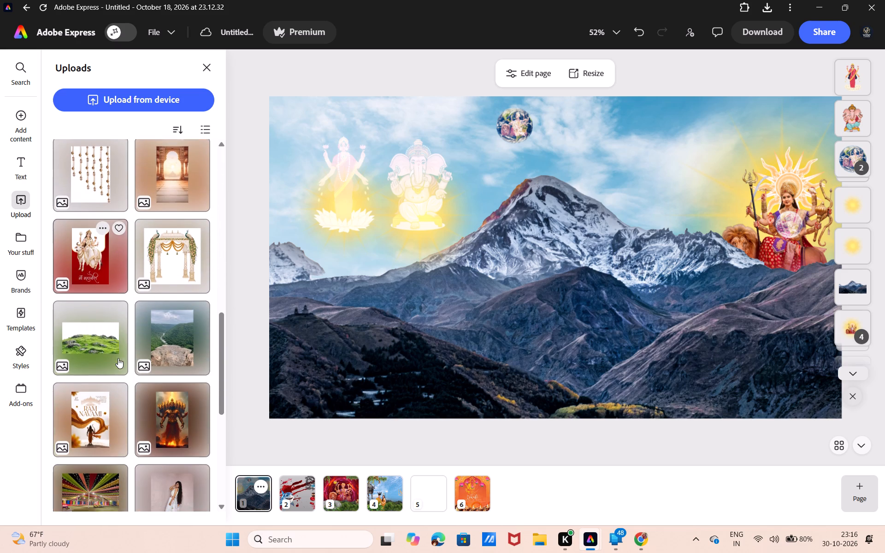
{"action": "scroll", "coordinate": [118, 358], "scroll_direction": "down", "scroll_amount": 1}
{"action": "left_click", "coordinate": [153, 371]}
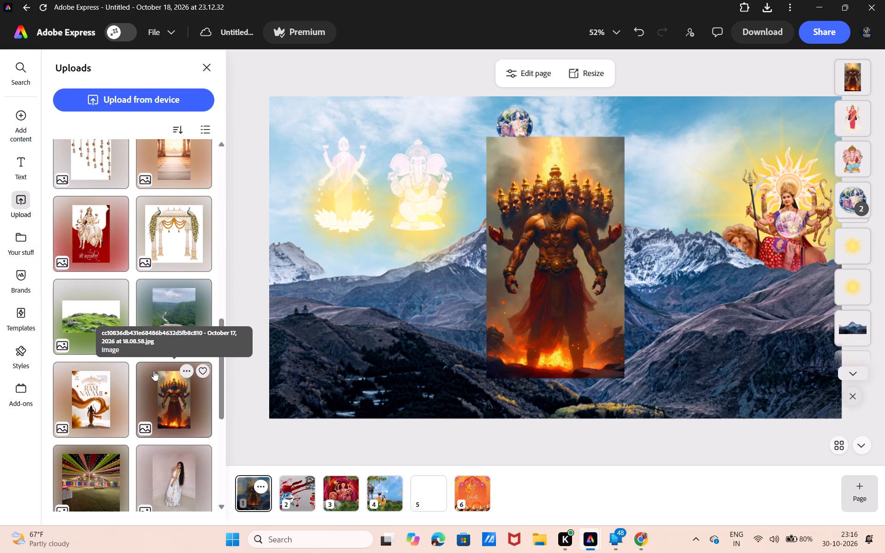
Remove the background from the ten-headed figure image.
{"action": "left_click", "coordinate": [515, 265]}
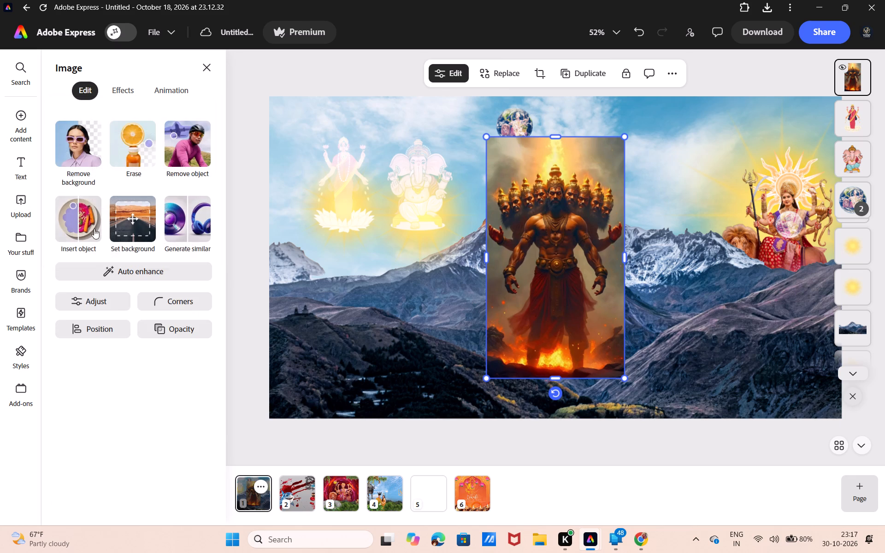
{"action": "left_click", "coordinate": [83, 153]}
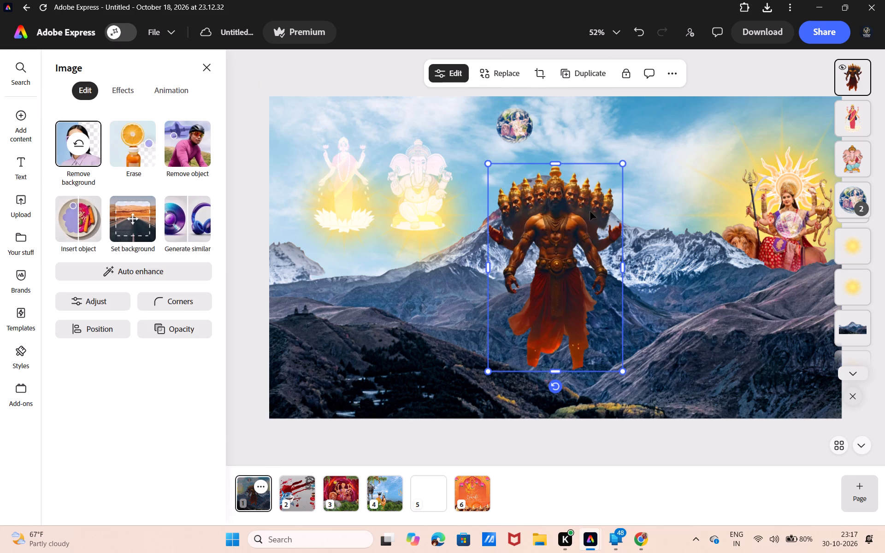
Scale the ten-headed figure down to about three quarters and place it against the sky just beside the main mountain peak.
{"action": "left_click_drag", "start_coordinate": [598, 268], "coordinate": [617, 195]}
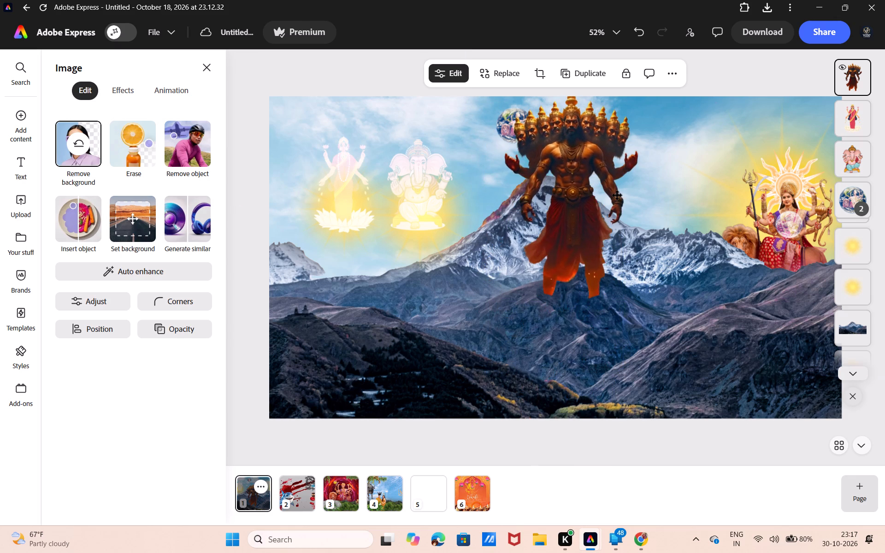
{"action": "left_click_drag", "start_coordinate": [617, 195], "coordinate": [623, 211]}
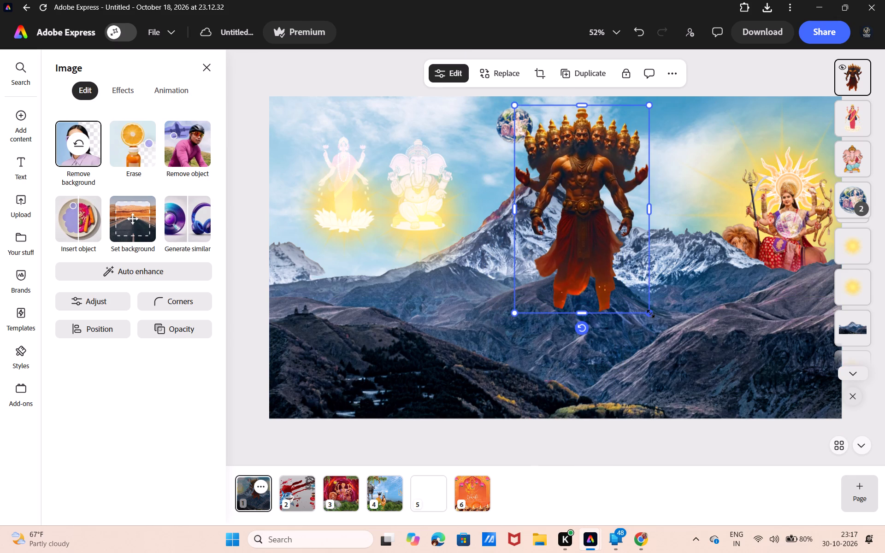
{"action": "left_click_drag", "start_coordinate": [650, 313], "coordinate": [635, 248]}
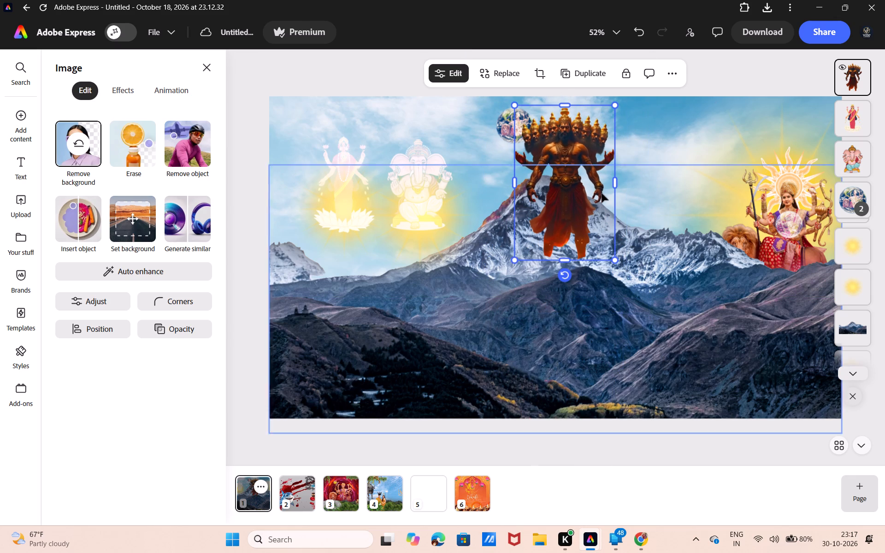
{"action": "left_click_drag", "start_coordinate": [599, 191], "coordinate": [618, 209]}
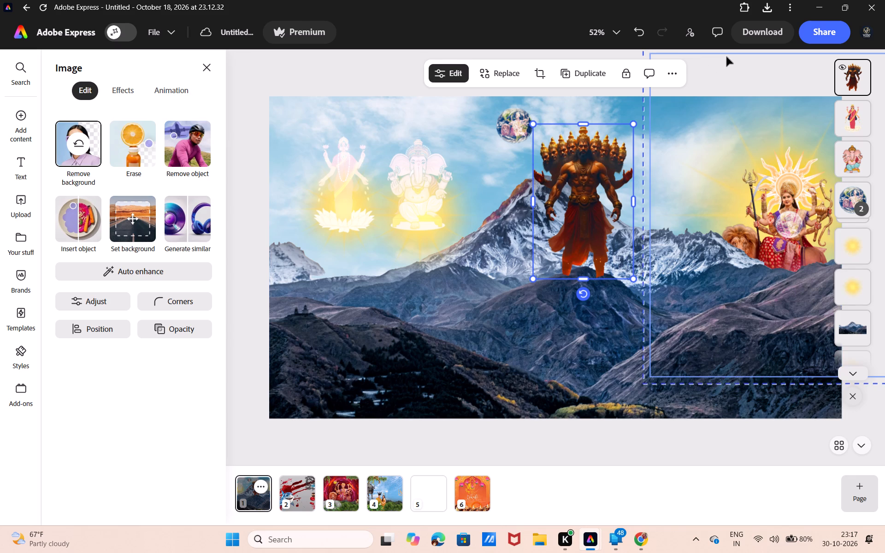
{"action": "left_click", "coordinate": [737, 78]}
{"action": "left_click_drag", "start_coordinate": [583, 195], "coordinate": [597, 175]}
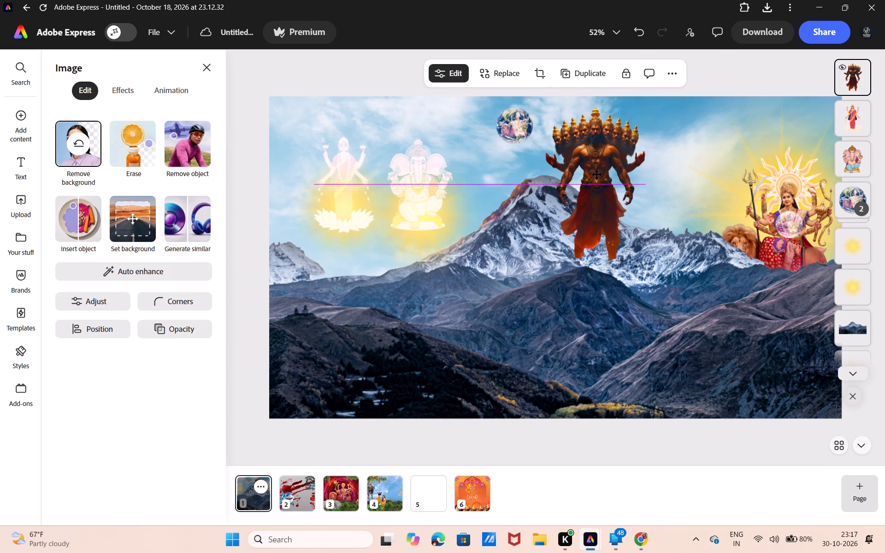
{"action": "left_click_drag", "start_coordinate": [597, 175], "coordinate": [597, 174]}
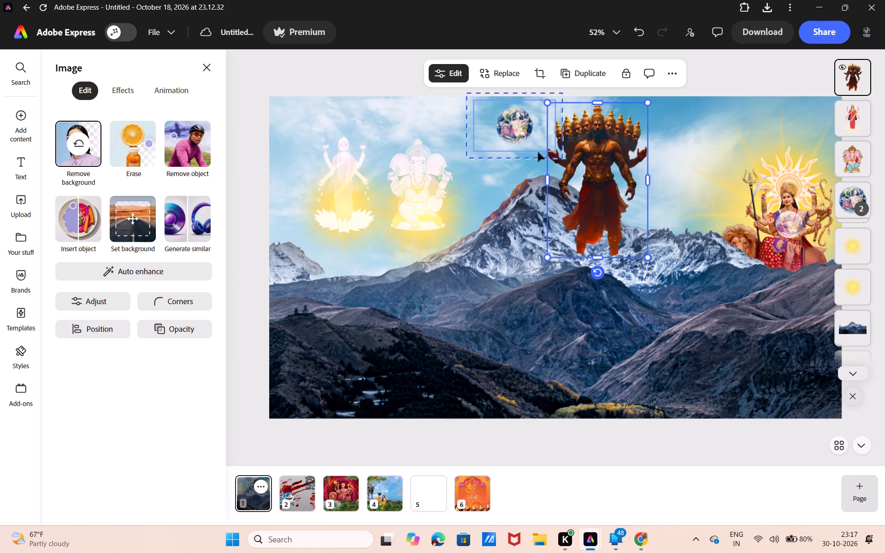
Move the small globe blend group onto the ten-headed figure's torso and bring it to the top of the layer stack.
{"action": "left_click", "coordinate": [538, 152]}
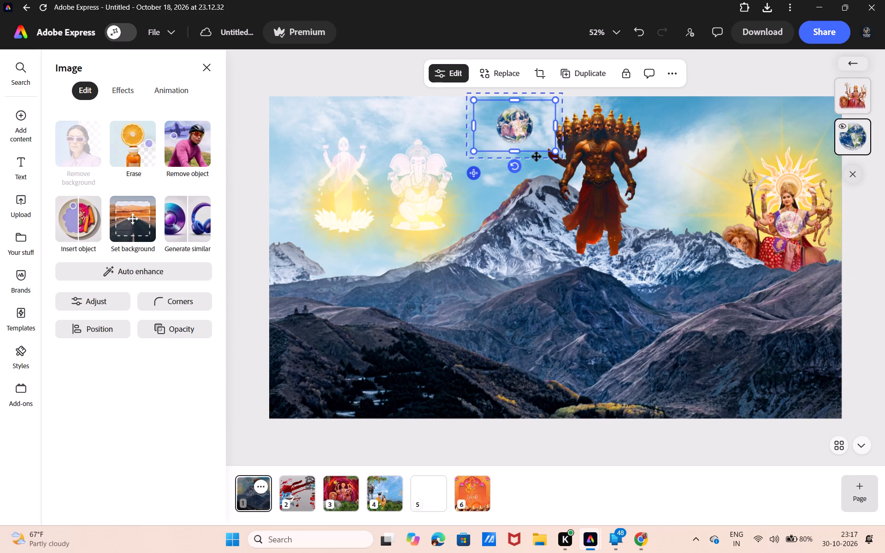
{"action": "left_click", "coordinate": [537, 157]}
{"action": "left_click_drag", "start_coordinate": [537, 157], "coordinate": [612, 207]}
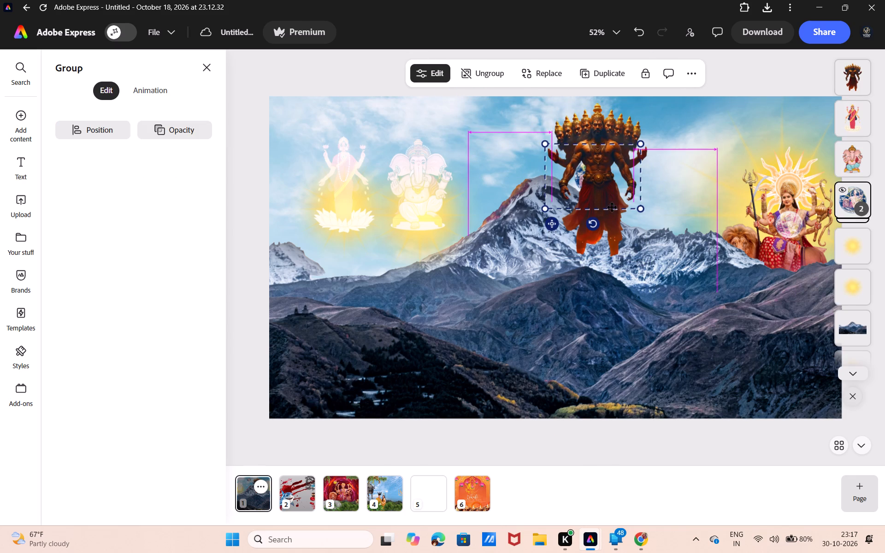
{"action": "left_click_drag", "start_coordinate": [612, 207], "coordinate": [614, 207]}
{"action": "left_click_drag", "start_coordinate": [855, 206], "coordinate": [840, 2]}
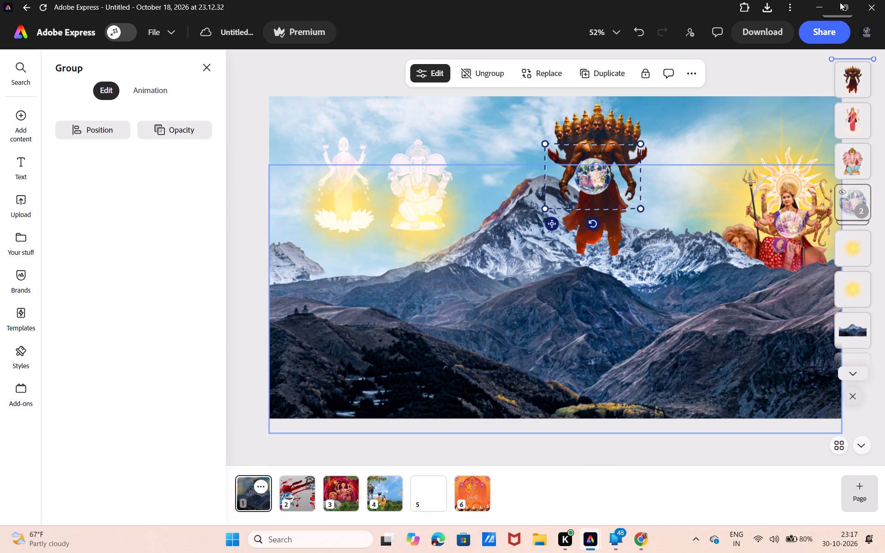
{"action": "left_click_drag", "start_coordinate": [840, 2], "coordinate": [839, 4]}
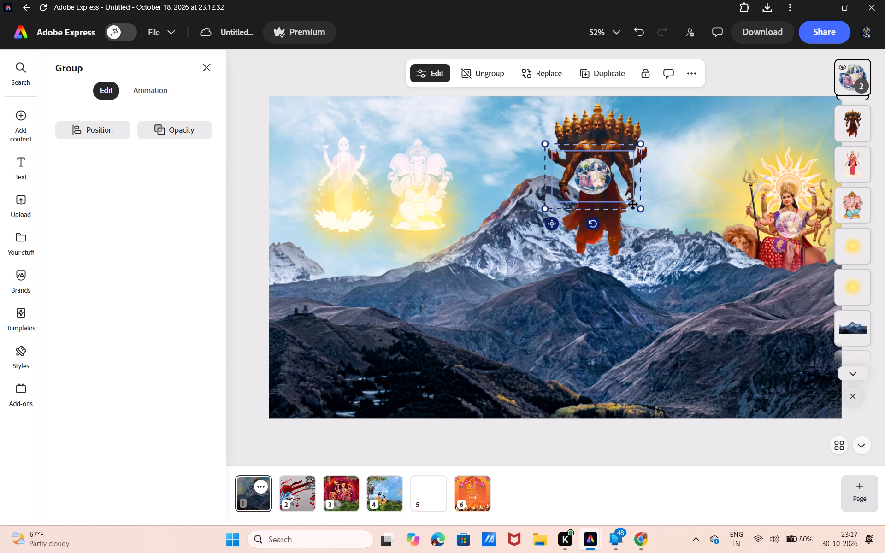
{"action": "left_click_drag", "start_coordinate": [633, 205], "coordinate": [639, 208]}
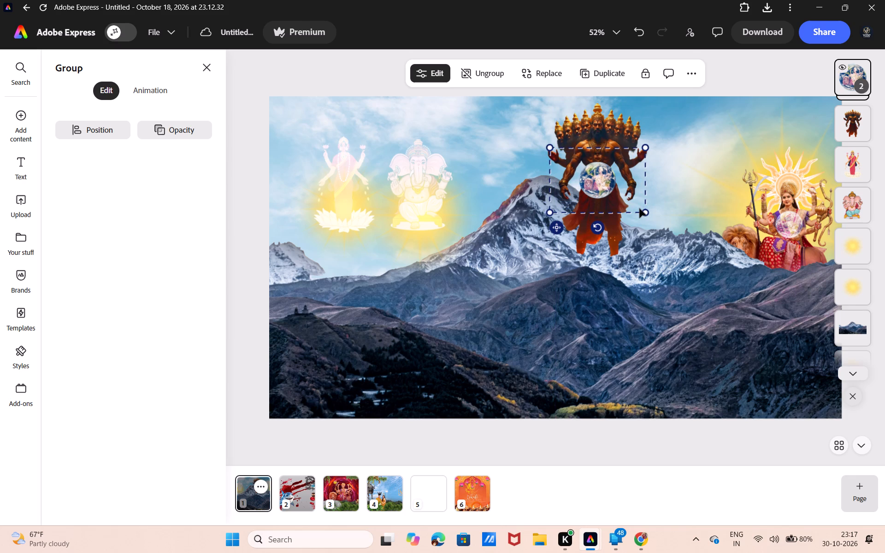
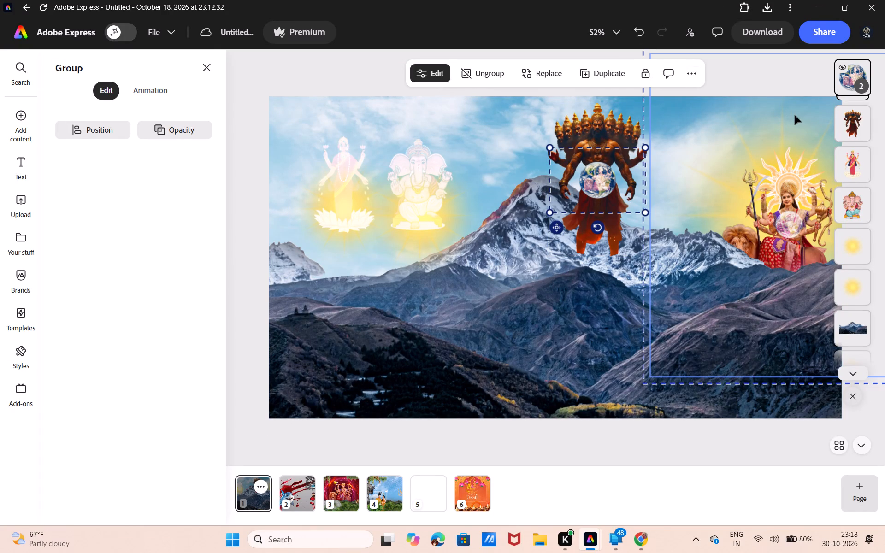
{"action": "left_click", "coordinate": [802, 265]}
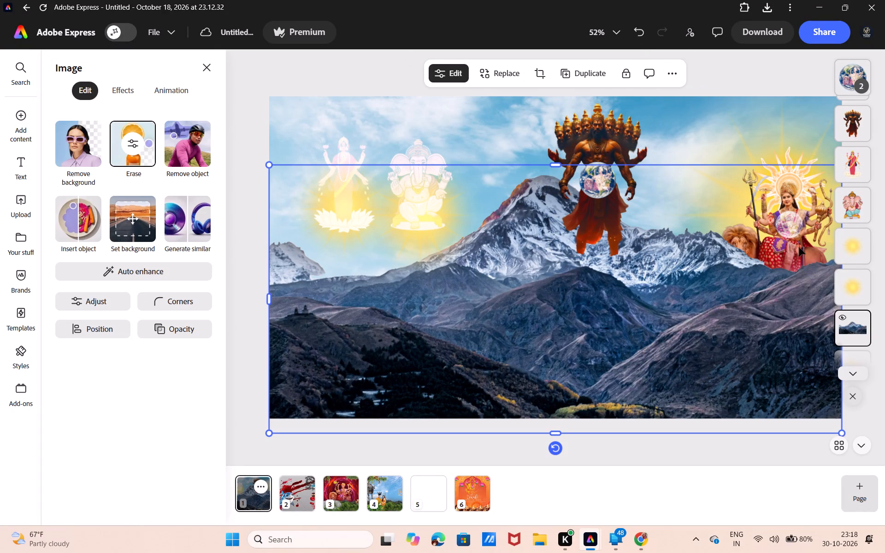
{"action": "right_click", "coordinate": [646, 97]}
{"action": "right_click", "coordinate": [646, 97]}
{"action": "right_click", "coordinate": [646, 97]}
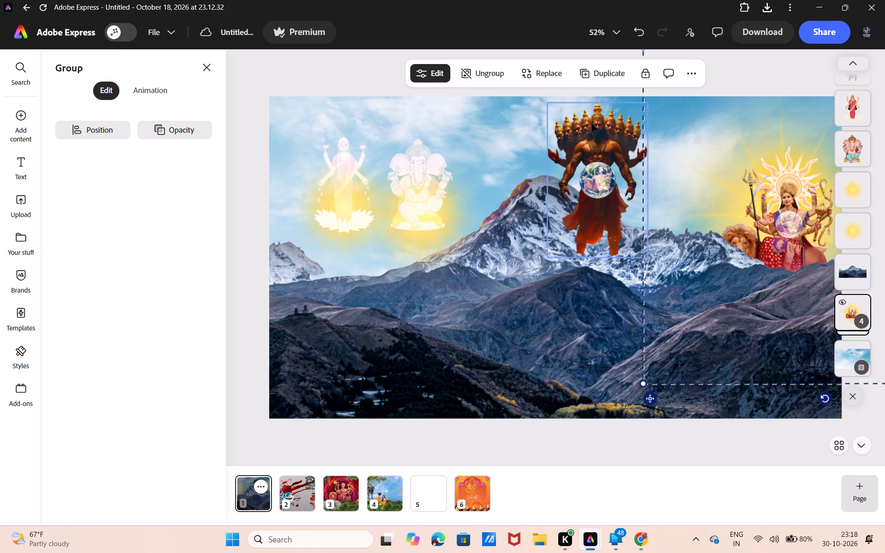
Set the blend mode of the goddess standing on the white lotus to Normal.
{"action": "left_click", "coordinate": [364, 155]}
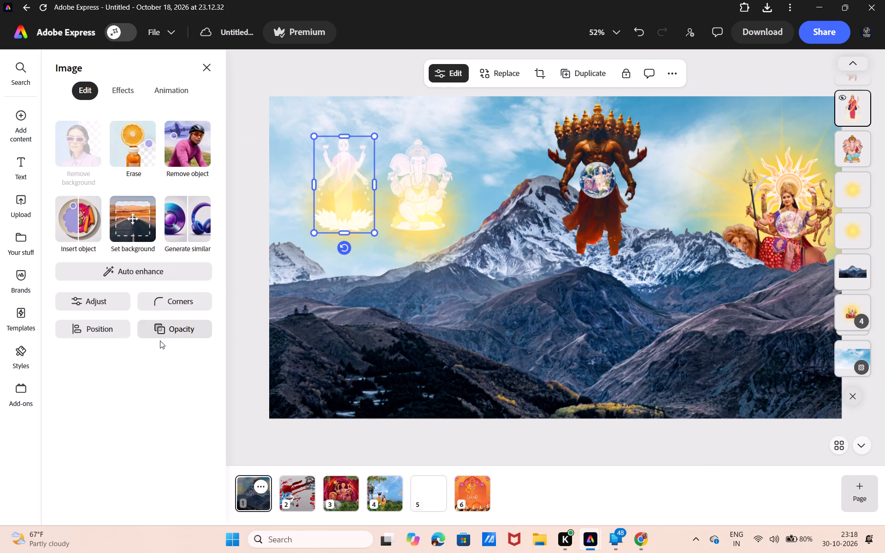
{"action": "left_click", "coordinate": [160, 341]}
{"action": "left_click", "coordinate": [162, 337]}
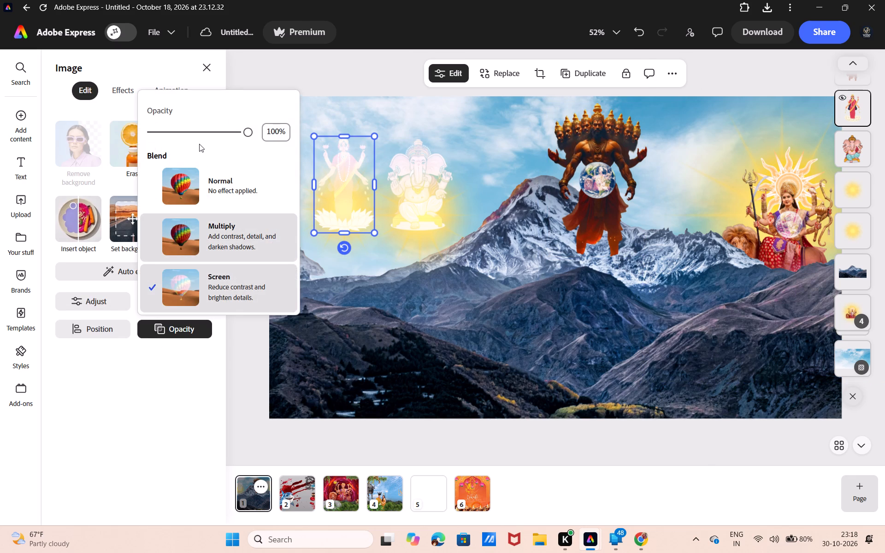
{"action": "left_click", "coordinate": [203, 166]}
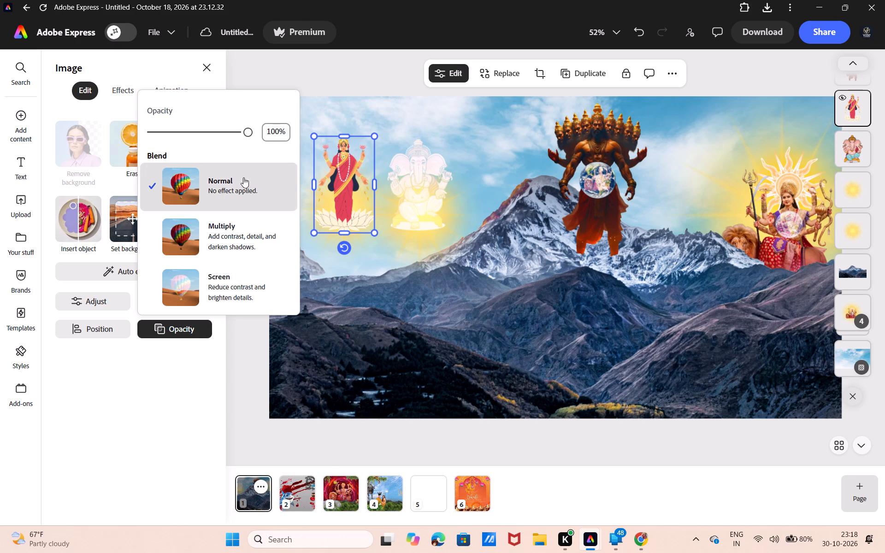
Move the two yellow sun glows up so each sits behind the head and upper body of its deity, the elephant-headed one and the lotus goddess.
{"action": "left_click", "coordinate": [361, 239]}
{"action": "left_click_drag", "start_coordinate": [361, 239], "coordinate": [350, 202]}
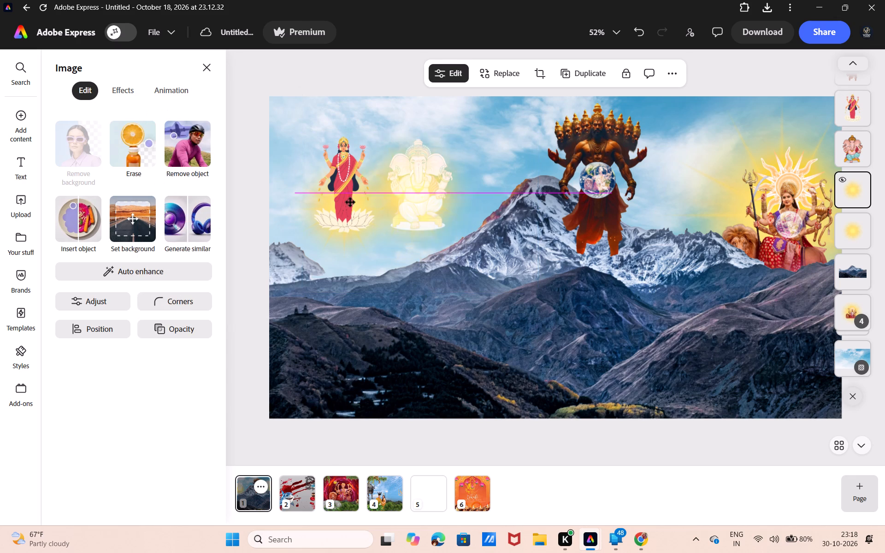
{"action": "left_click_drag", "start_coordinate": [350, 202], "coordinate": [355, 190]}
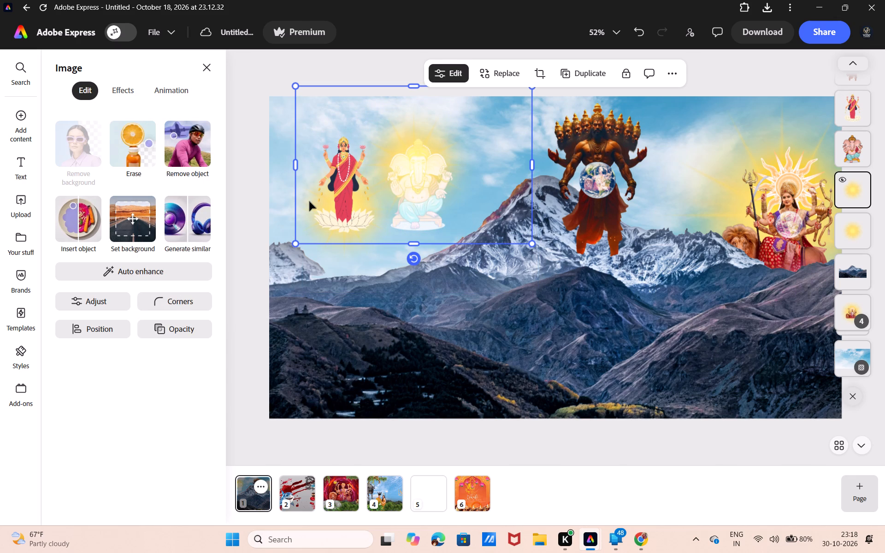
{"action": "left_click", "coordinate": [305, 203]}
{"action": "left_click", "coordinate": [333, 247]}
{"action": "left_click_drag", "start_coordinate": [333, 247], "coordinate": [322, 214]}
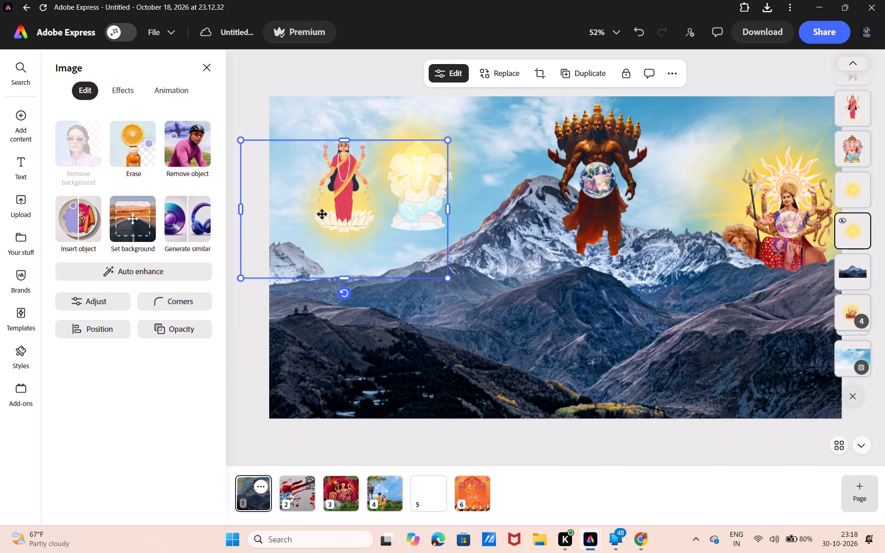
{"action": "left_click_drag", "start_coordinate": [322, 214], "coordinate": [333, 189]}
Set the blend mode of the seated elephant-headed deity to Normal and deselect it.
{"action": "left_click", "coordinate": [436, 186]}
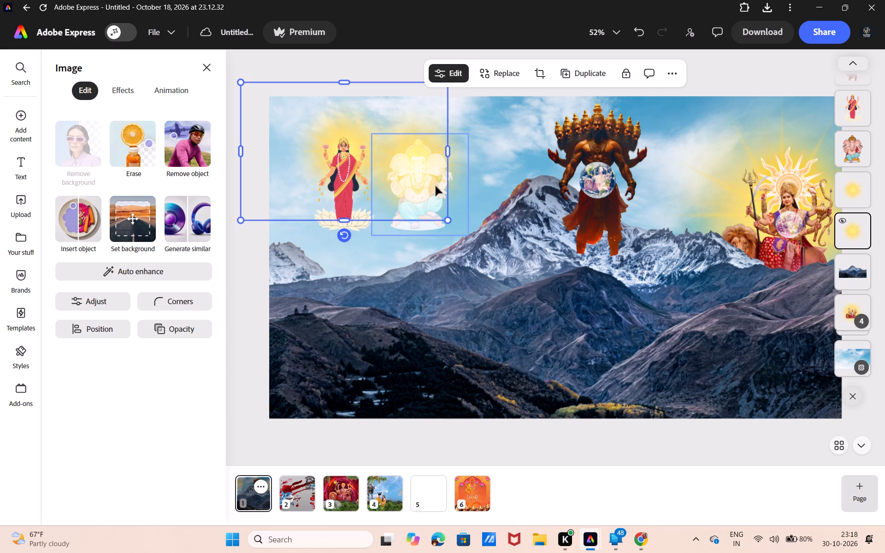
{"action": "left_click", "coordinate": [173, 318]}
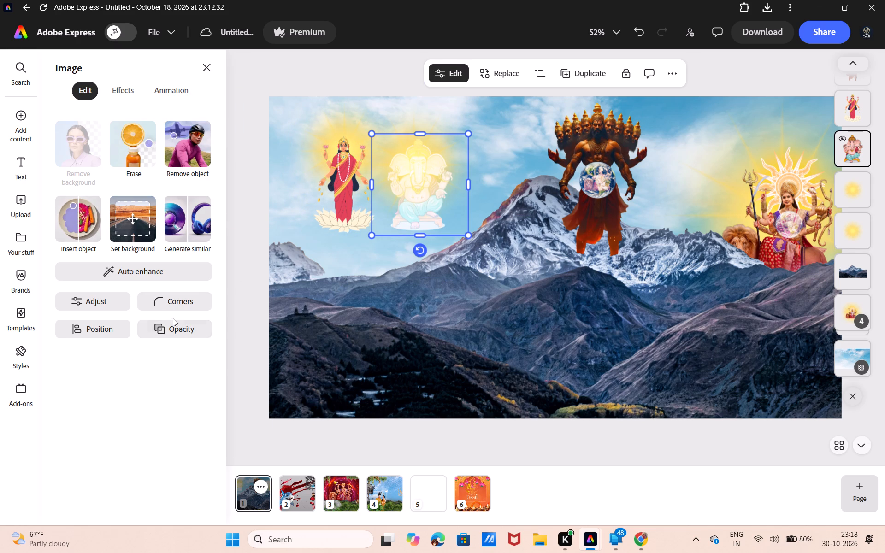
{"action": "left_click", "coordinate": [173, 321]}
{"action": "left_click", "coordinate": [153, 171]}
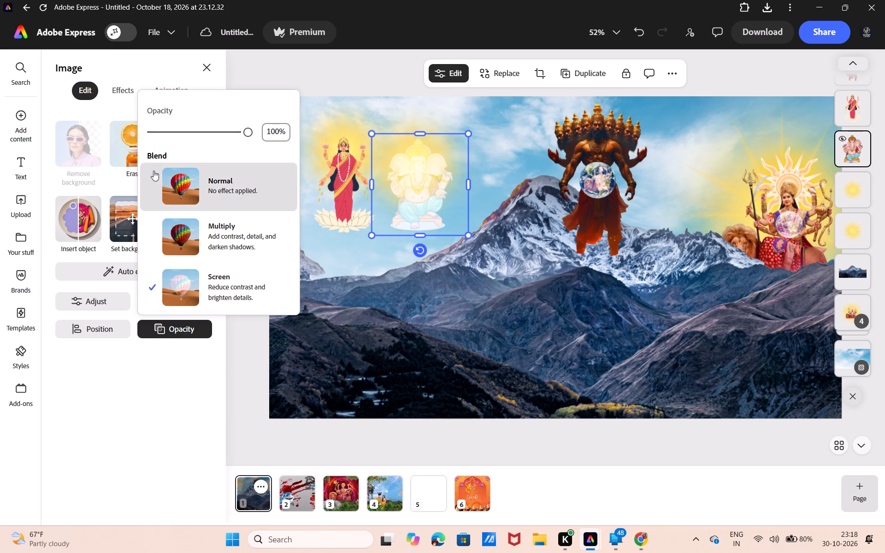
{"action": "left_click", "coordinate": [300, 62]}
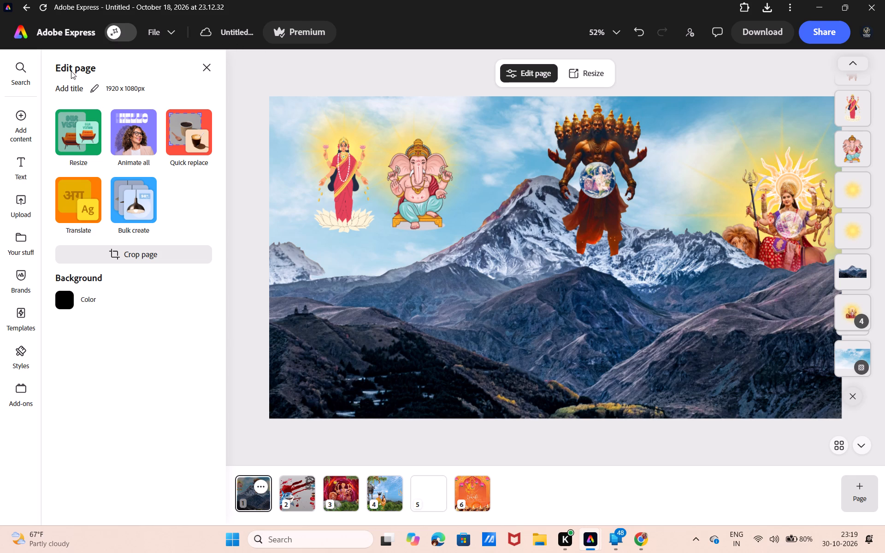
Browse the suggested background ideas based on the file, and switch to the design assets.
{"action": "left_click", "coordinate": [104, 173]}
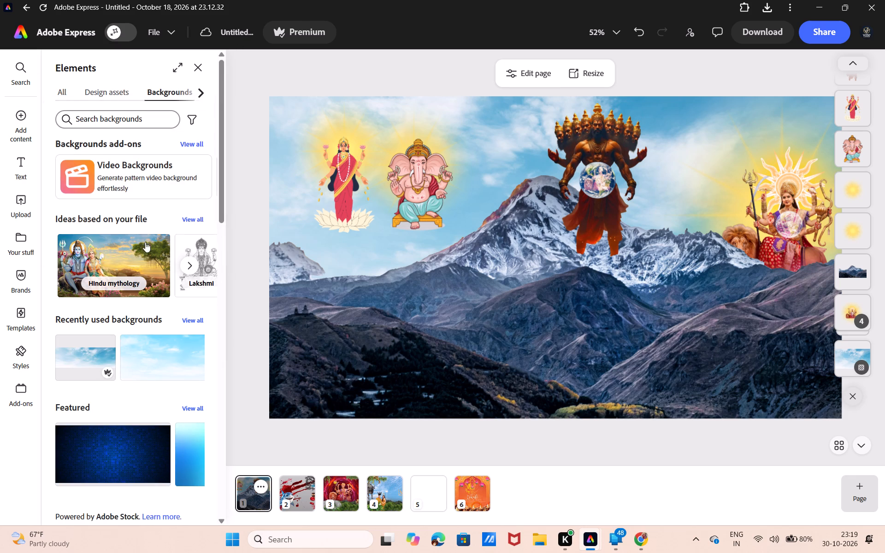
{"action": "scroll", "coordinate": [149, 255], "scroll_direction": "left", "scroll_amount": 6}
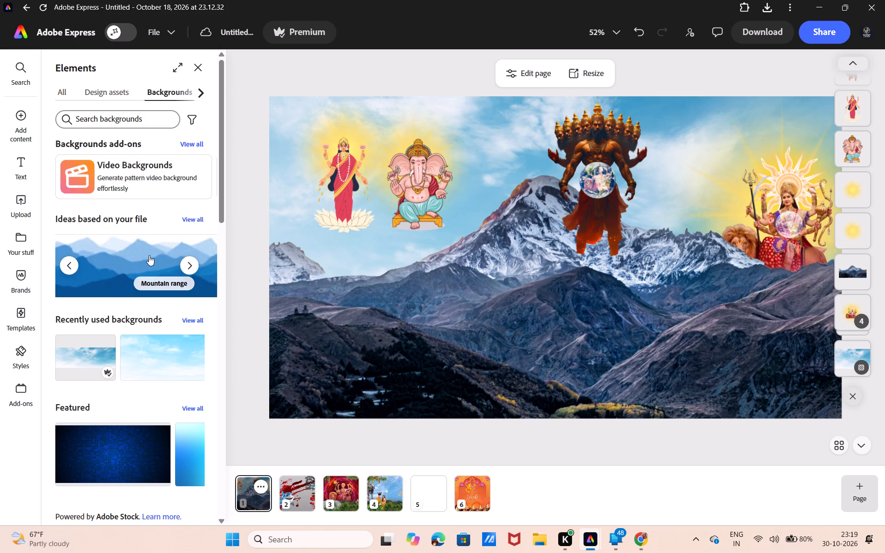
{"action": "scroll", "coordinate": [149, 255], "scroll_direction": "left", "scroll_amount": 2}
{"action": "left_click", "coordinate": [100, 96]}
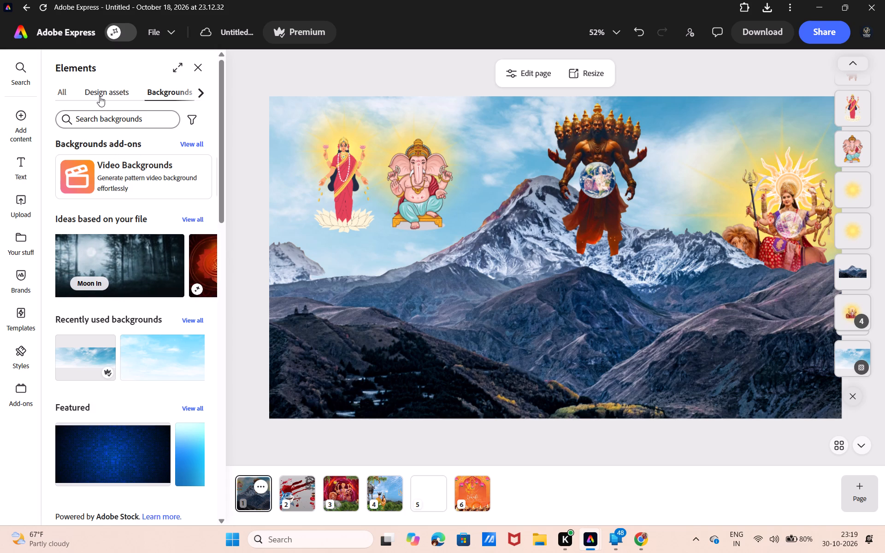
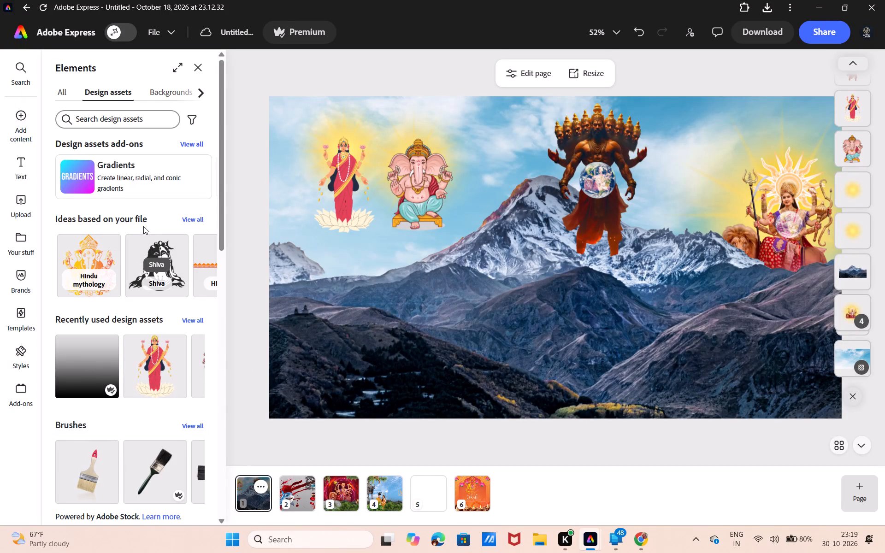
Browse all the ideas based on the file and add the blue-skinned deity standing on a pink lotus from the Deity set.
{"action": "left_click", "coordinate": [200, 220]}
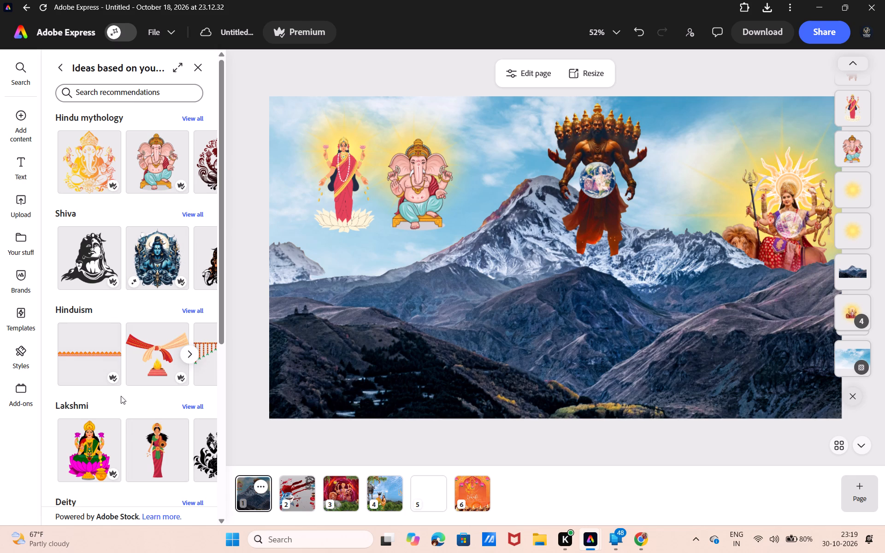
{"action": "scroll", "coordinate": [138, 435], "scroll_direction": "left", "scroll_amount": 5}
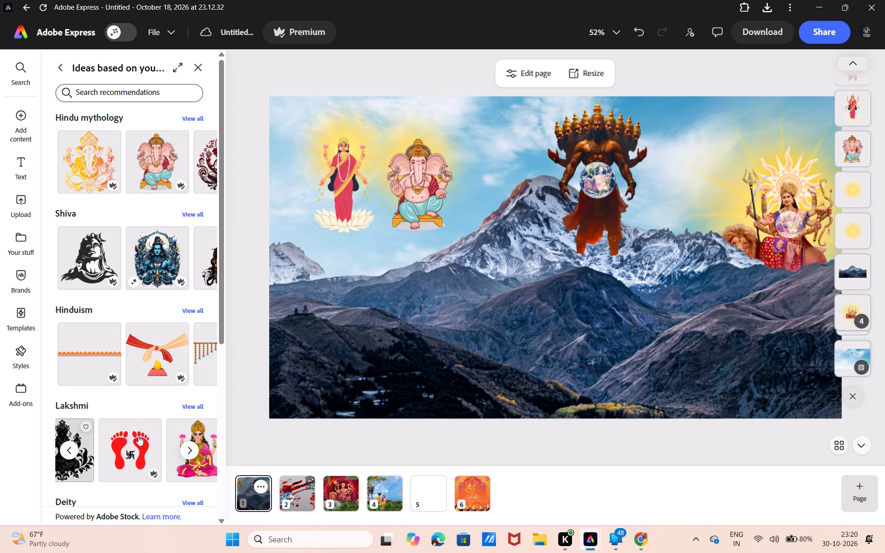
{"action": "scroll", "coordinate": [138, 435], "scroll_direction": "left", "scroll_amount": 4}
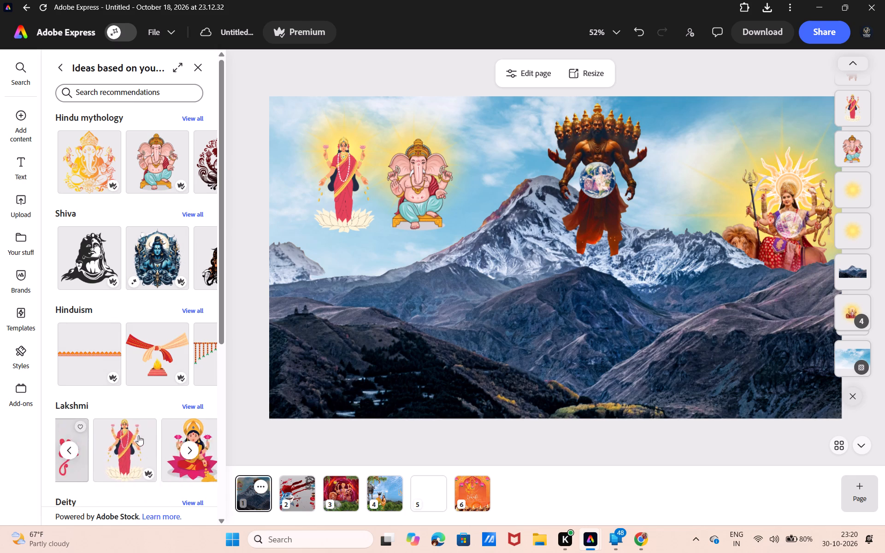
{"action": "scroll", "coordinate": [138, 435], "scroll_direction": "left", "scroll_amount": 4}
{"action": "scroll", "coordinate": [138, 435], "scroll_direction": "down", "scroll_amount": 3}
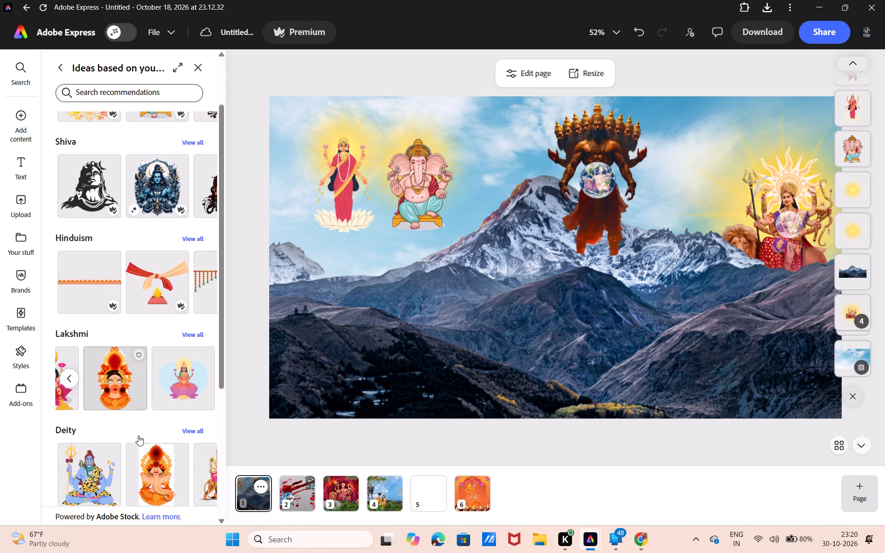
{"action": "scroll", "coordinate": [138, 435], "scroll_direction": "down", "scroll_amount": 2}
{"action": "scroll", "coordinate": [149, 386], "scroll_direction": "left", "scroll_amount": 1}
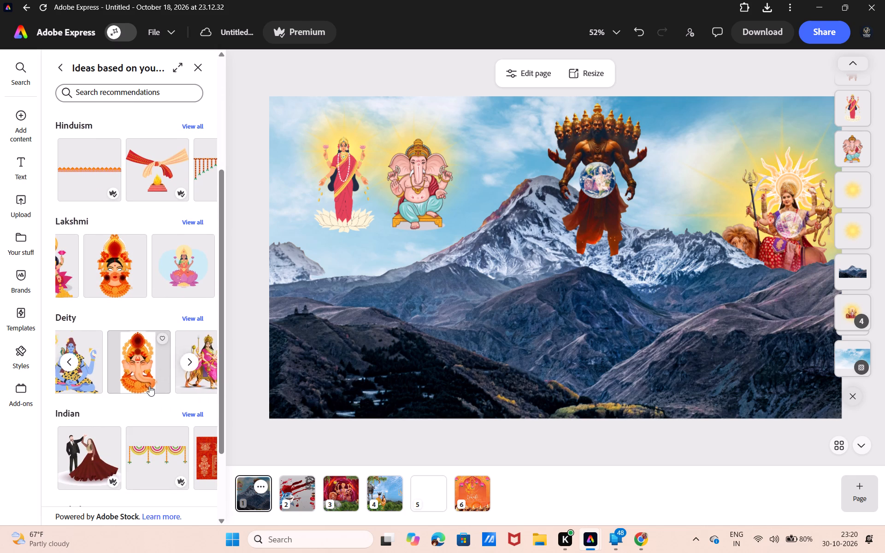
{"action": "scroll", "coordinate": [149, 386], "scroll_direction": "left", "scroll_amount": 6}
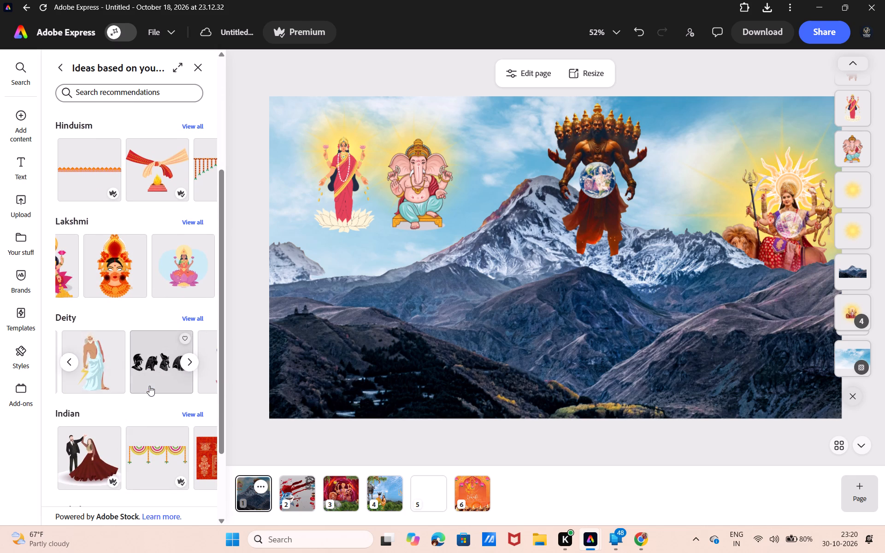
{"action": "scroll", "coordinate": [149, 386], "scroll_direction": "left", "scroll_amount": 5}
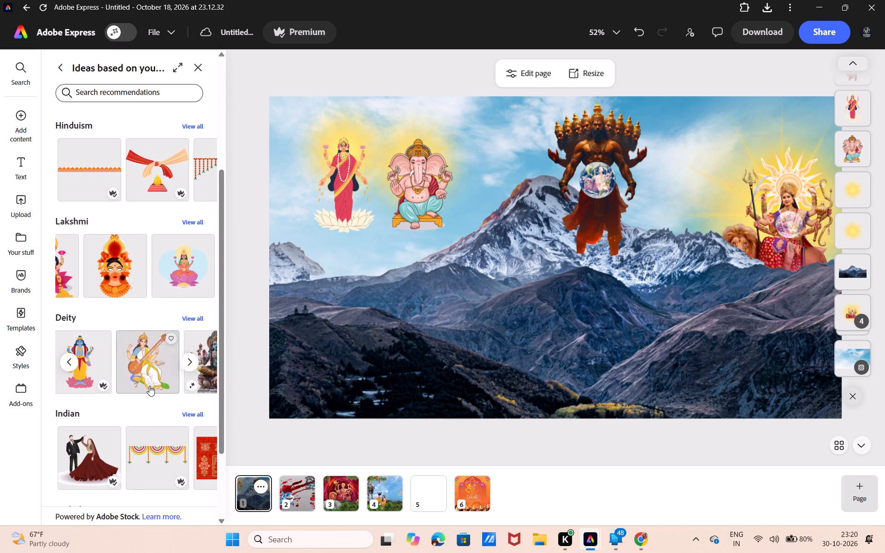
{"action": "scroll", "coordinate": [149, 386], "scroll_direction": "left", "scroll_amount": 4}
{"action": "scroll", "coordinate": [149, 386], "scroll_direction": "right", "scroll_amount": 2}
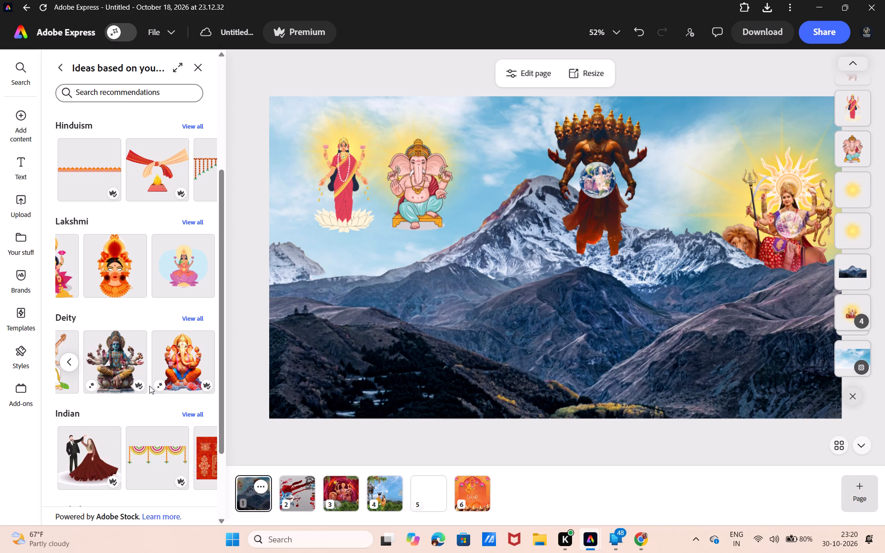
{"action": "scroll", "coordinate": [149, 386], "scroll_direction": "right", "scroll_amount": 1}
{"action": "left_click", "coordinate": [118, 380]}
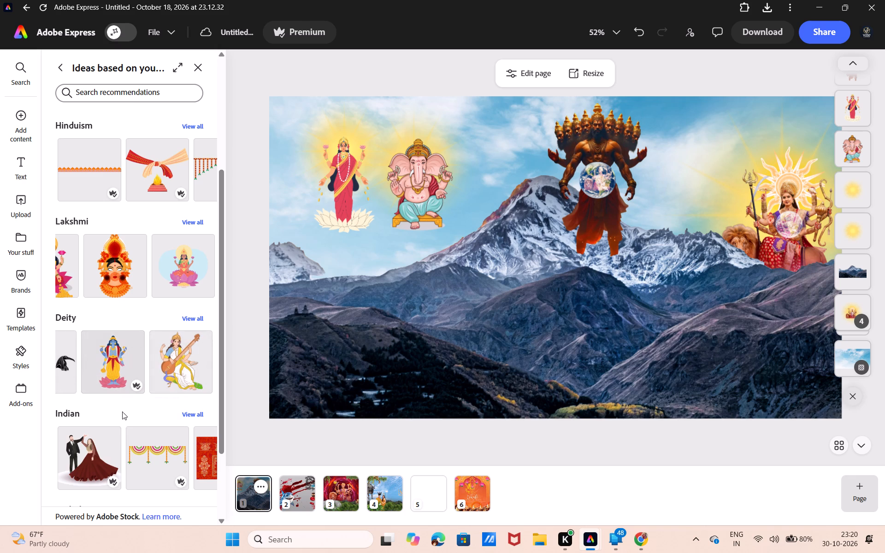
Add the goddess seated on a magenta lotus from the Lakshmi ideas to the page, and close the elements browser.
{"action": "scroll", "coordinate": [142, 424], "scroll_direction": "down", "scroll_amount": 4}
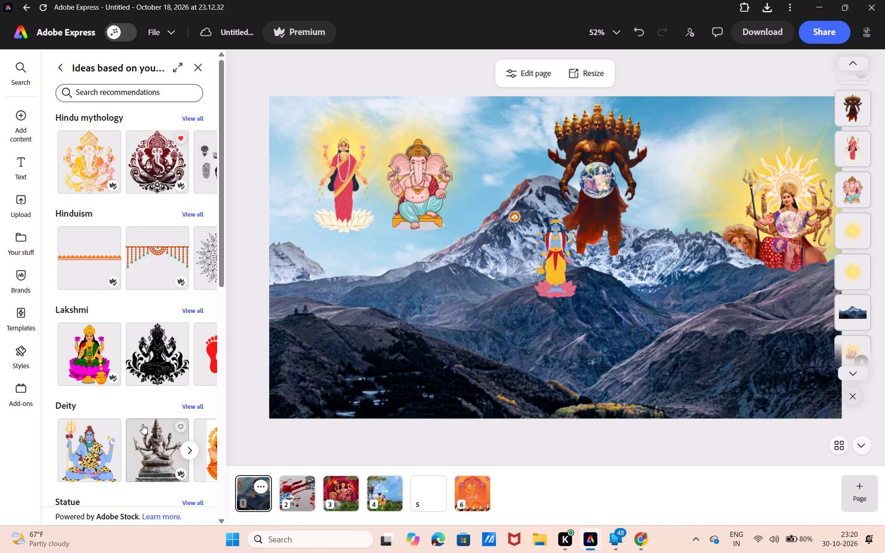
{"action": "left_click", "coordinate": [92, 360]}
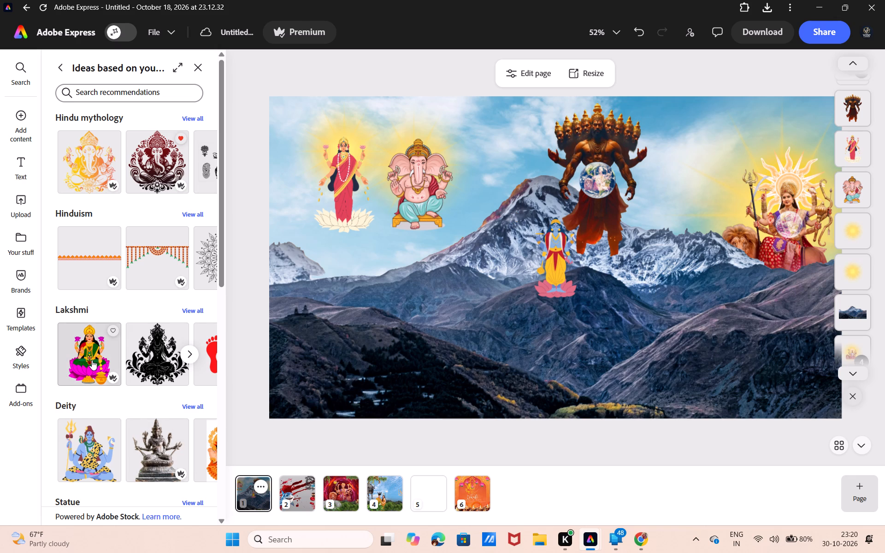
{"action": "scroll", "coordinate": [158, 268], "scroll_direction": "left", "scroll_amount": 4}
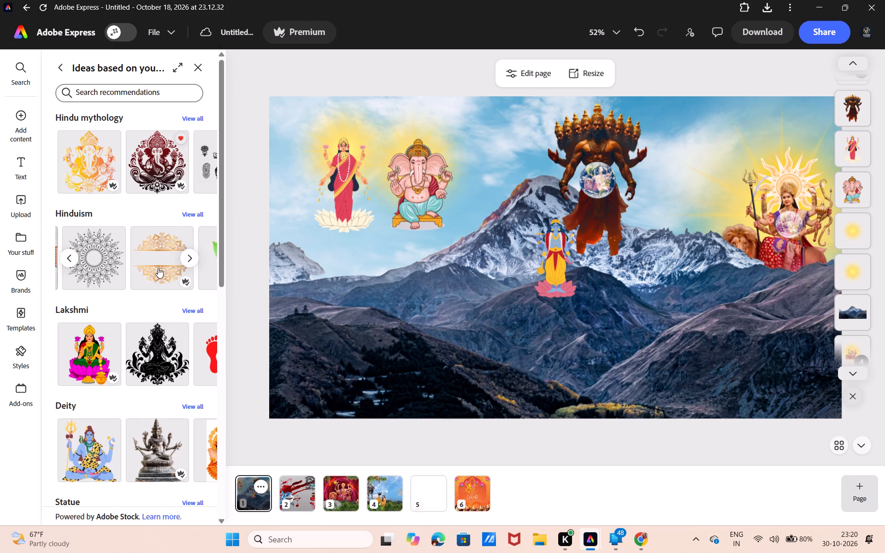
{"action": "scroll", "coordinate": [158, 268], "scroll_direction": "left", "scroll_amount": 6}
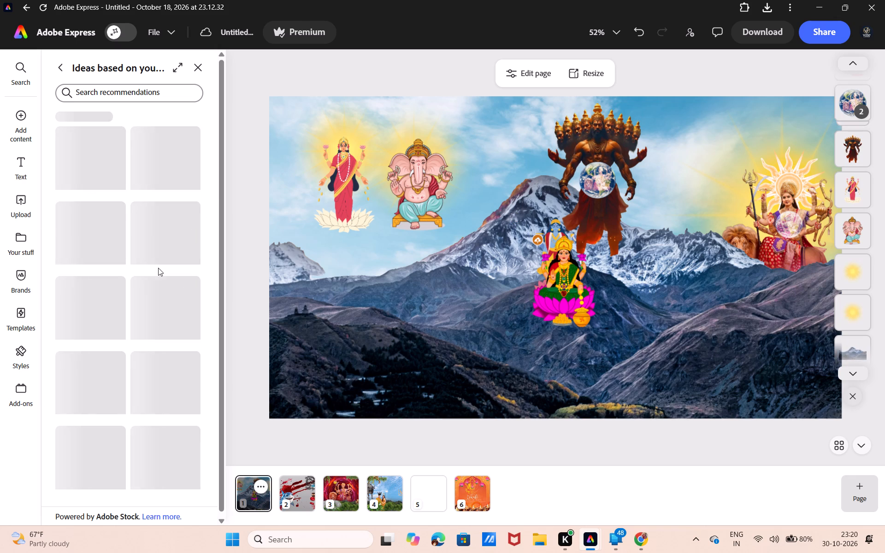
{"action": "scroll", "coordinate": [158, 268], "scroll_direction": "left", "scroll_amount": 1}
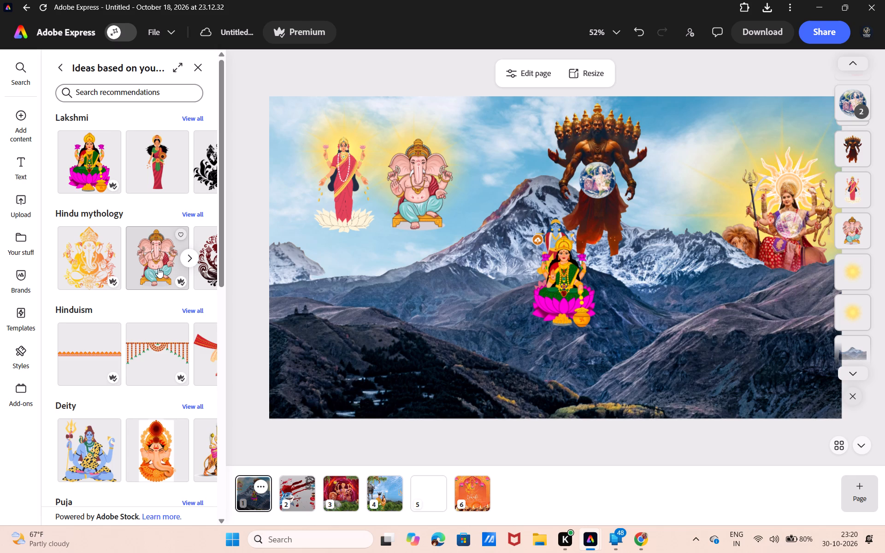
{"action": "left_click", "coordinate": [202, 72]}
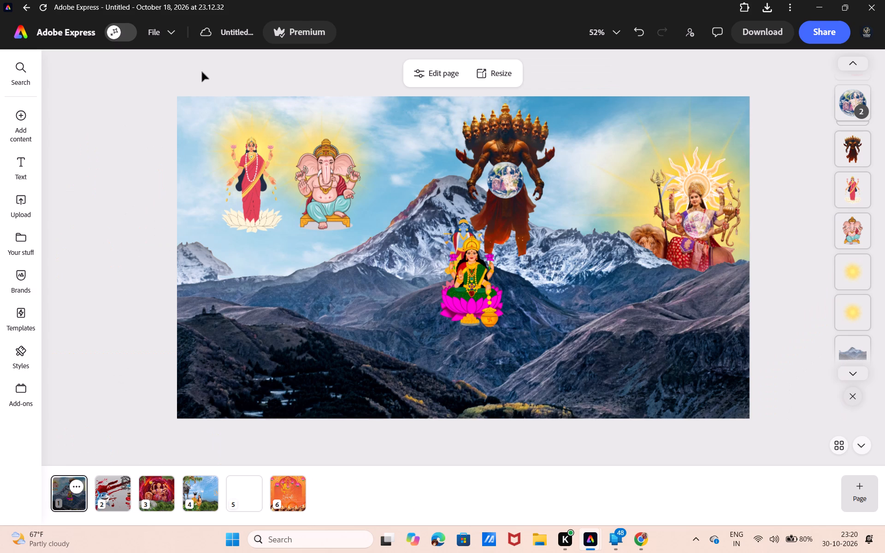
Move the group with the lion goddess and sun down behind the mountains so only the sun's rays show above the ridge.
{"action": "left_click", "coordinate": [557, 93]}
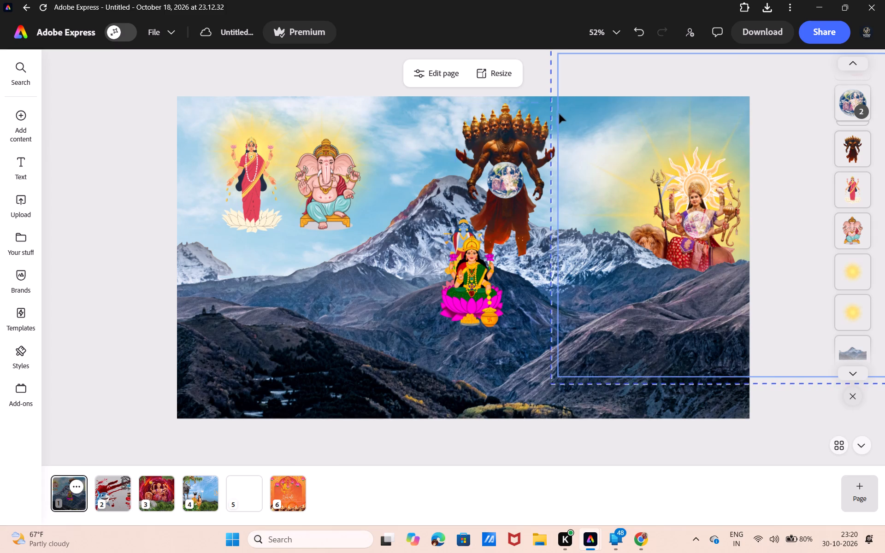
{"action": "left_click", "coordinate": [560, 114]}
{"action": "left_click", "coordinate": [552, 114]}
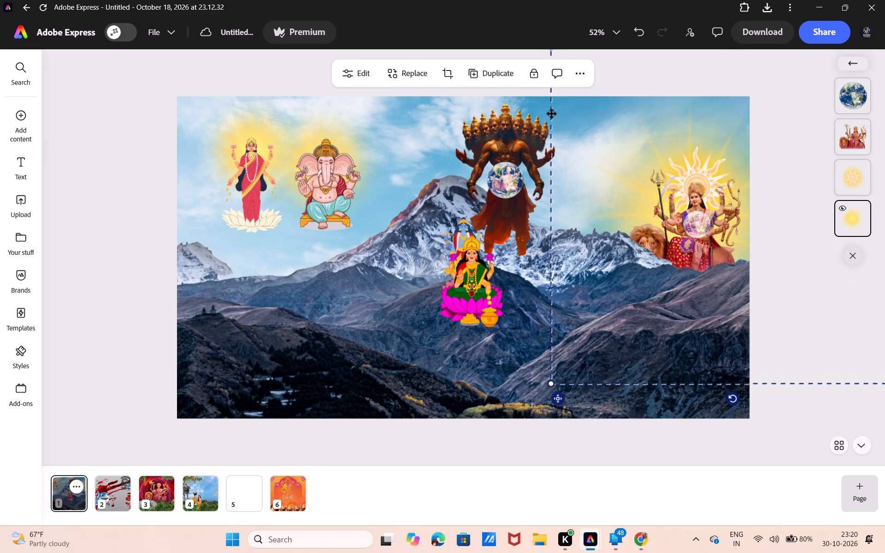
{"action": "left_click_drag", "start_coordinate": [559, 114], "coordinate": [542, 214]}
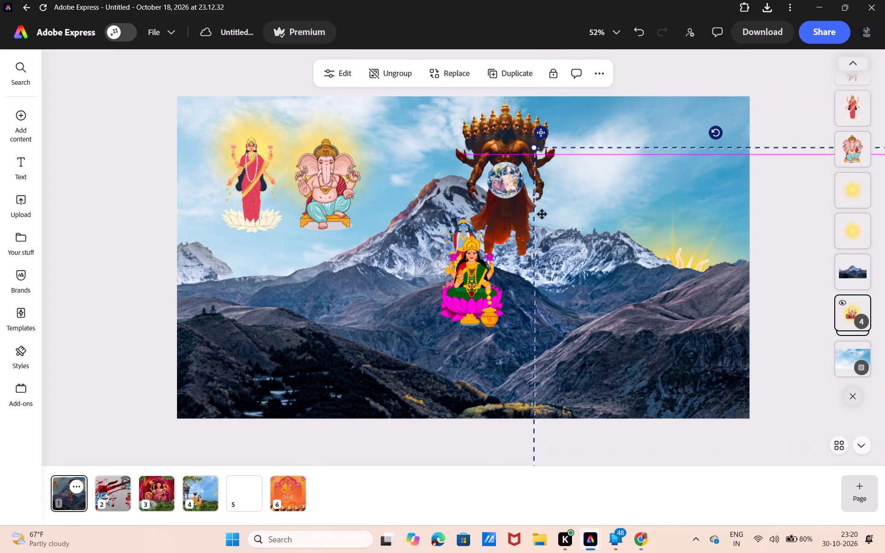
{"action": "left_click_drag", "start_coordinate": [542, 214], "coordinate": [562, 227]}
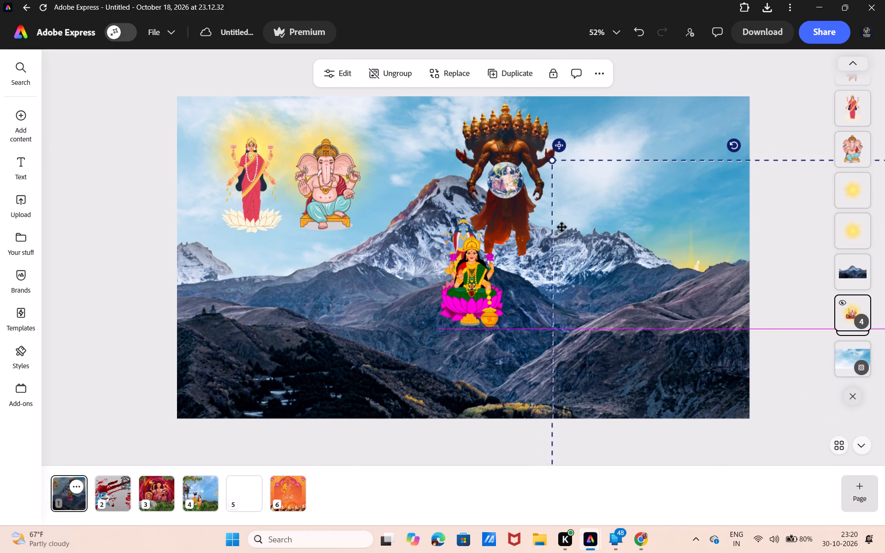
{"action": "left_click_drag", "start_coordinate": [562, 227], "coordinate": [559, 212]}
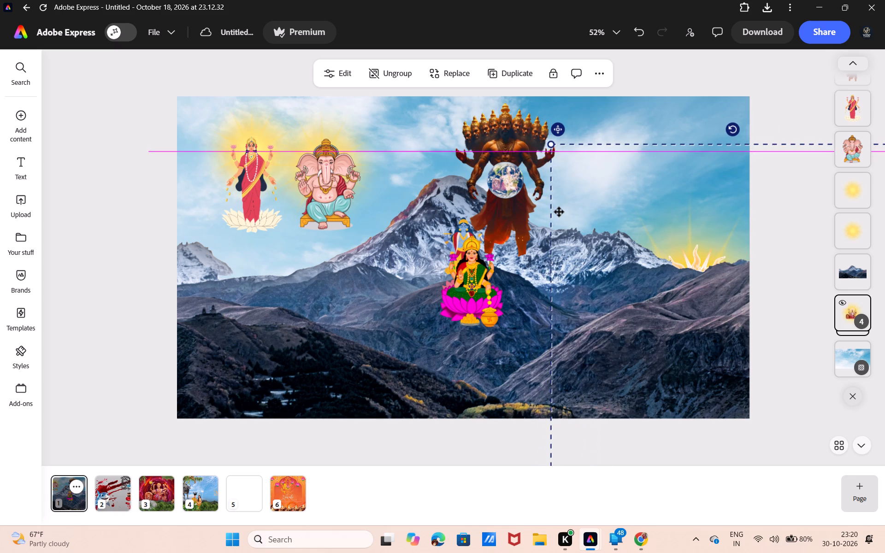
{"action": "left_click_drag", "start_coordinate": [559, 212], "coordinate": [559, 211]}
{"action": "left_click", "coordinate": [628, 88]}
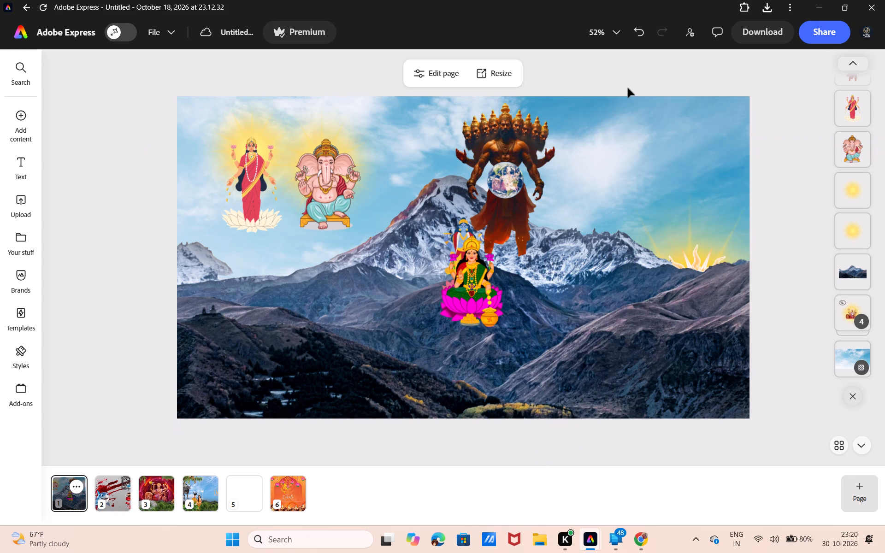
Move the goddess on the magenta lotus up into the sky, just right of the ten-headed figure.
{"action": "left_click", "coordinate": [491, 269]}
{"action": "left_click_drag", "start_coordinate": [491, 269], "coordinate": [604, 188]}
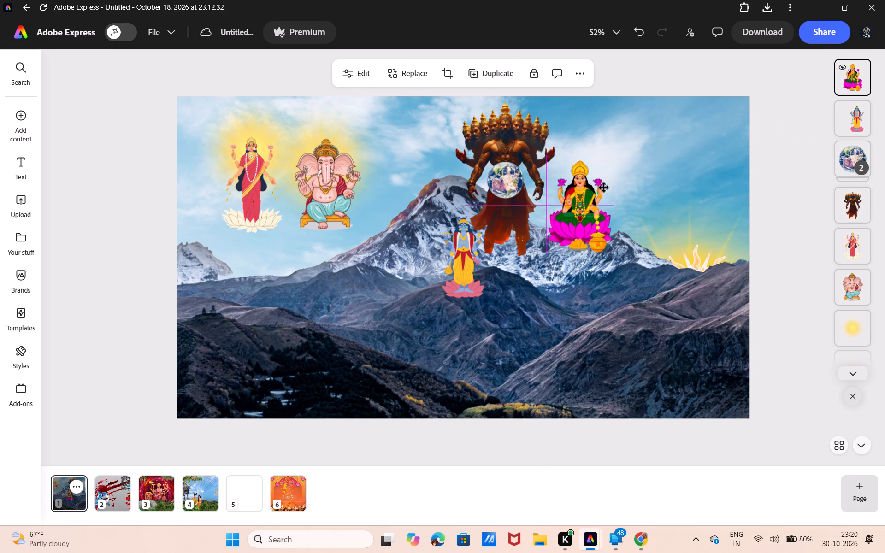
{"action": "left_click_drag", "start_coordinate": [604, 188], "coordinate": [634, 149]}
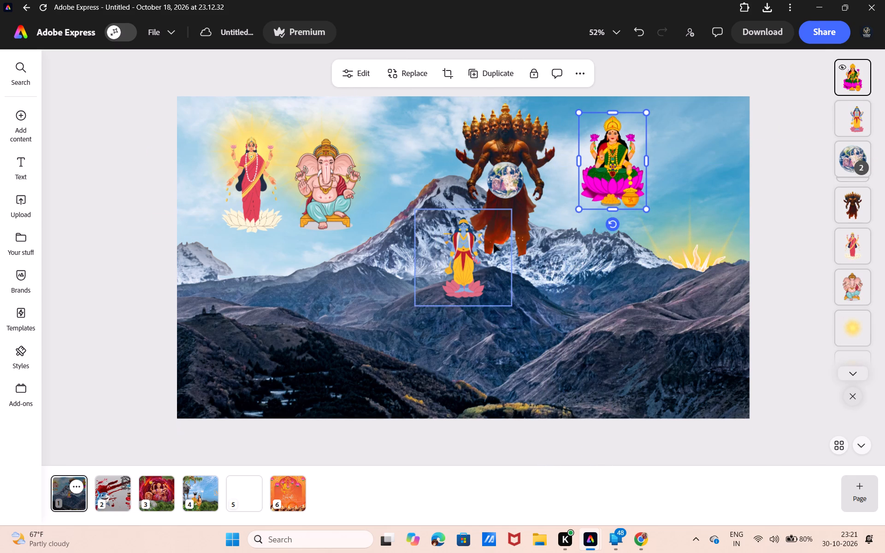
Place the blue deity right of the magenta-lotus goddess, enlarge it slightly and crop the empty space from both its sides.
{"action": "left_click_drag", "start_coordinate": [487, 249], "coordinate": [700, 157]}
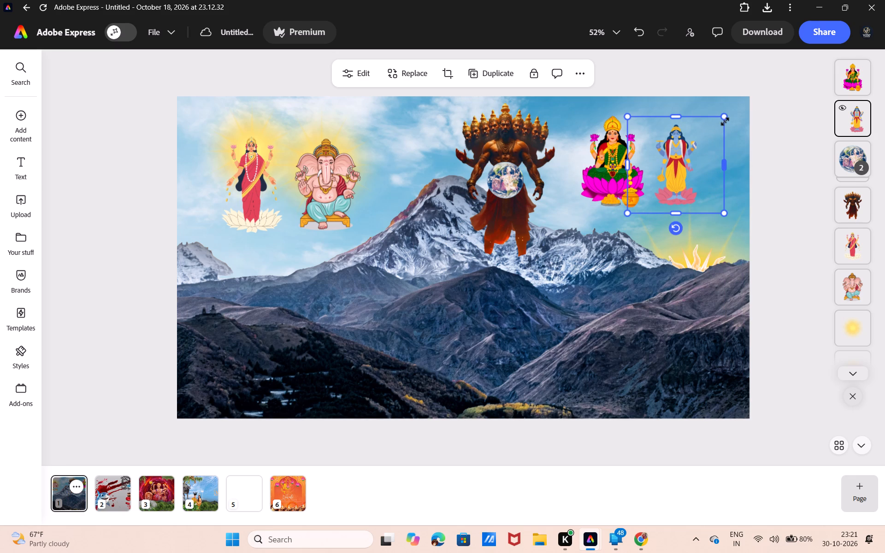
{"action": "left_click_drag", "start_coordinate": [725, 121], "coordinate": [733, 102]}
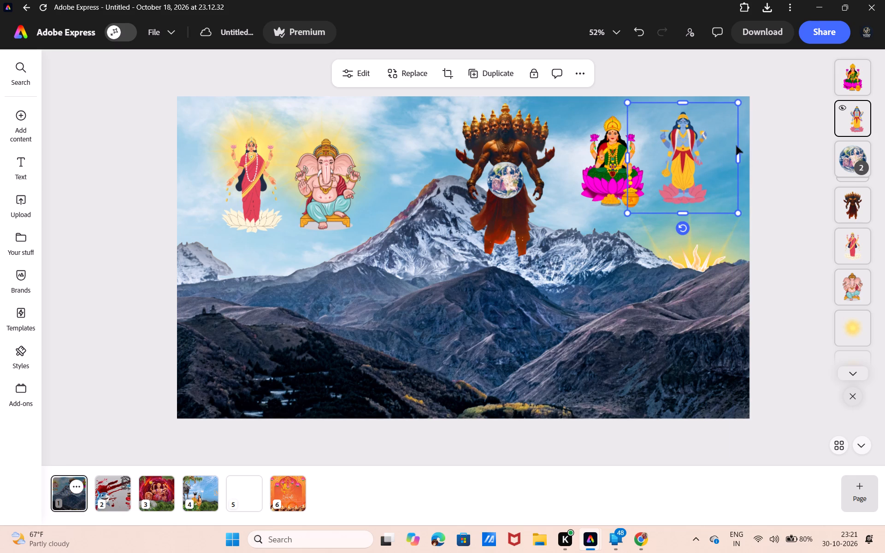
{"action": "left_click_drag", "start_coordinate": [739, 150], "coordinate": [716, 155]}
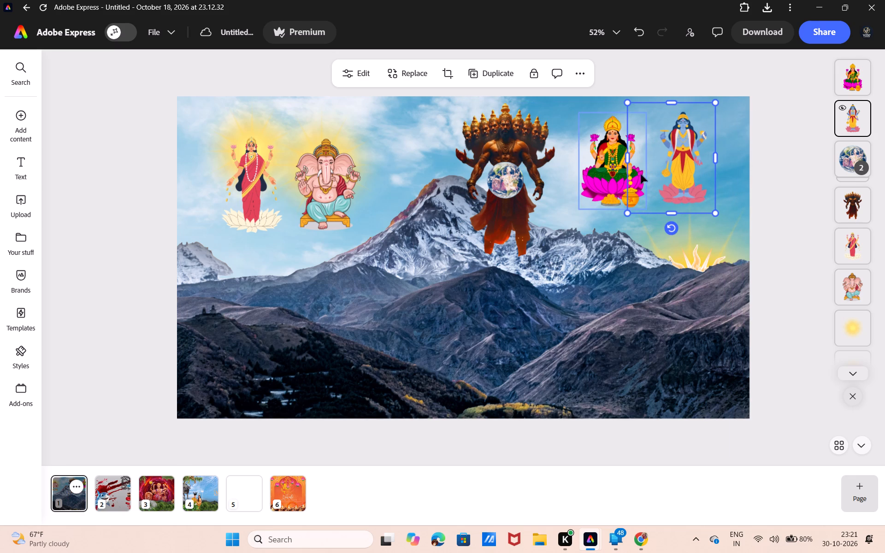
{"action": "left_click_drag", "start_coordinate": [628, 159], "coordinate": [651, 159]}
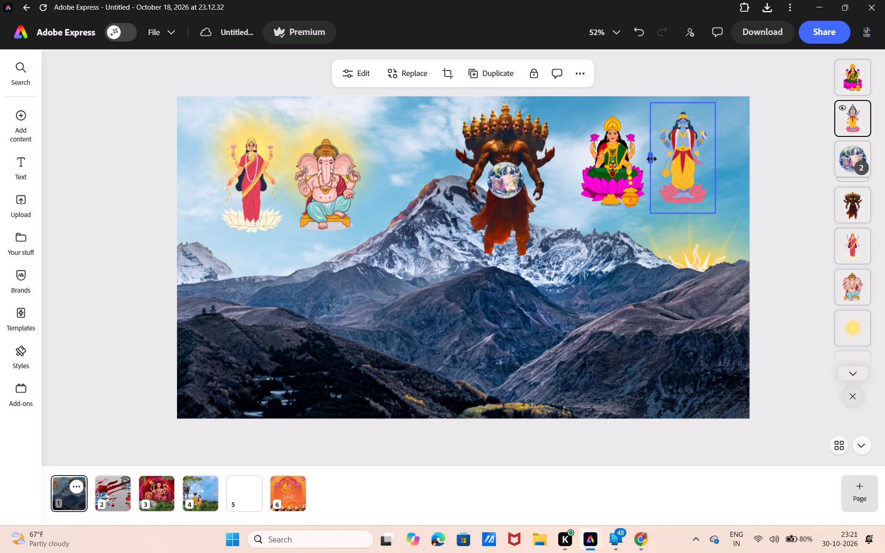
{"action": "left_click_drag", "start_coordinate": [651, 159], "coordinate": [651, 160]}
{"action": "left_click_drag", "start_coordinate": [671, 159], "coordinate": [657, 160]}
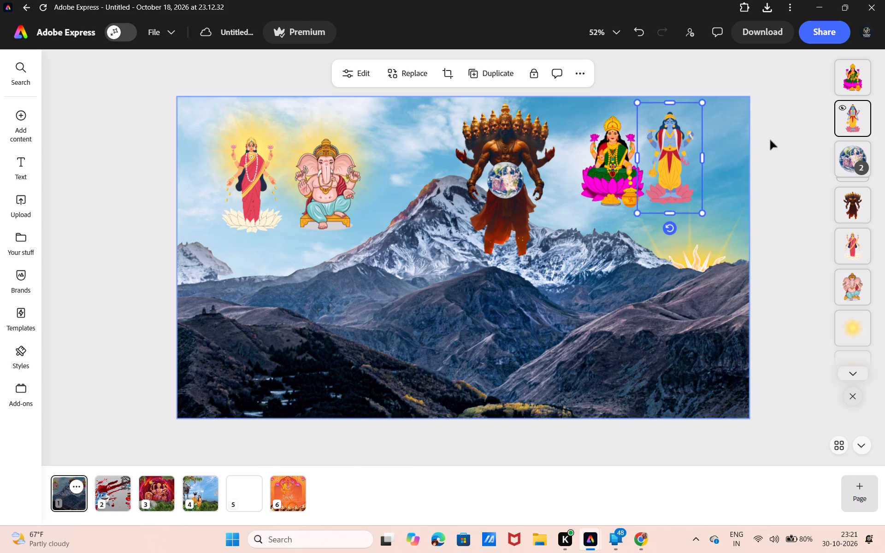
{"action": "left_click", "coordinate": [770, 140]}
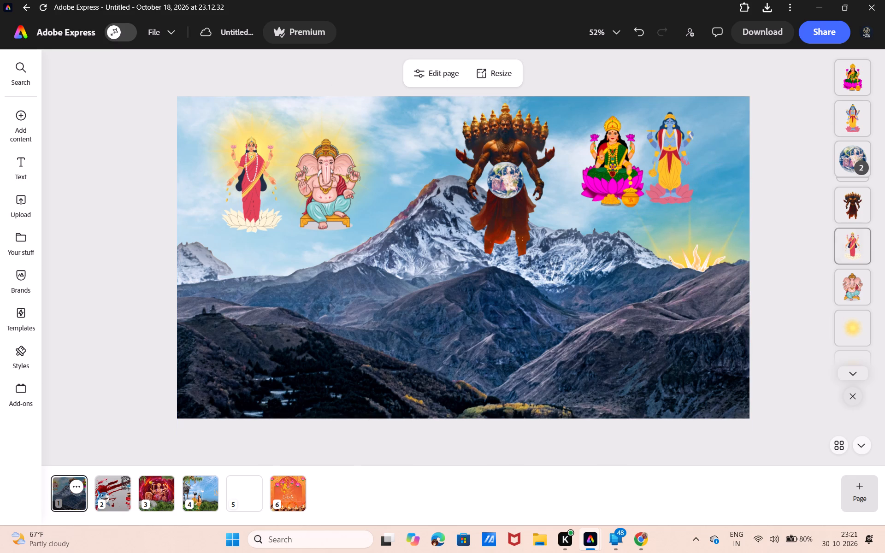
Duplicate the wavy-rayed sun inside the lion goddess group and place the copy behind the blue deity's head and upper body.
{"action": "scroll", "coordinate": [867, 207], "scroll_direction": "down", "scroll_amount": 4}
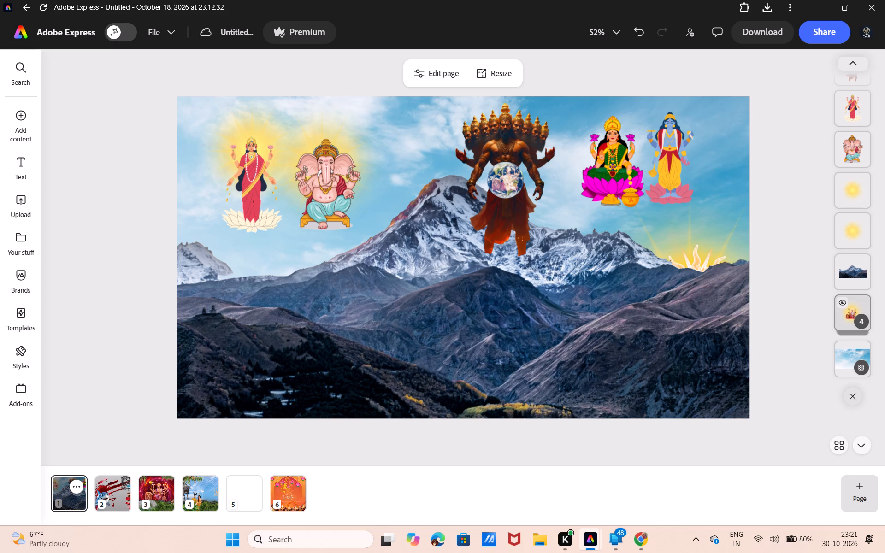
{"action": "left_click", "coordinate": [860, 320]}
{"action": "left_click", "coordinate": [860, 320]}
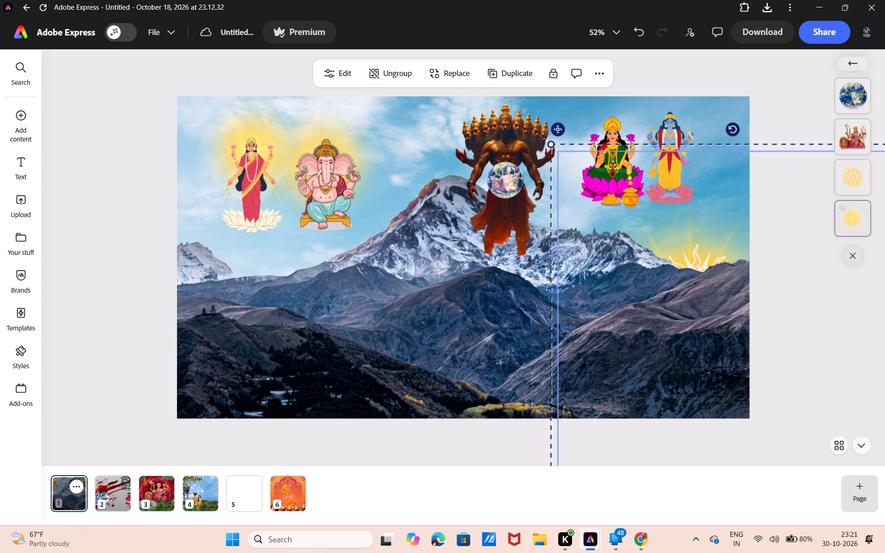
{"action": "left_click", "coordinate": [851, 187]}
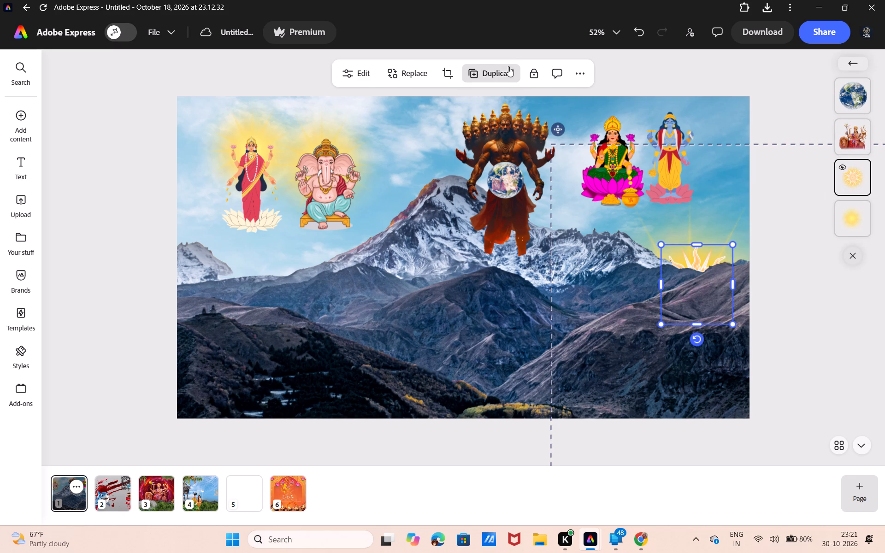
{"action": "left_click", "coordinate": [483, 67]}
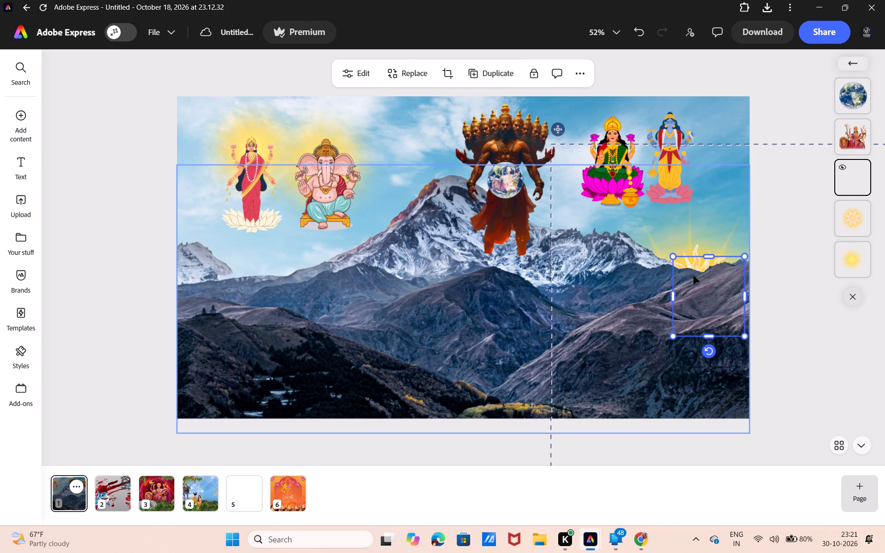
{"action": "left_click_drag", "start_coordinate": [704, 281], "coordinate": [716, 129]}
{"action": "left_click_drag", "start_coordinate": [716, 129], "coordinate": [668, 112]}
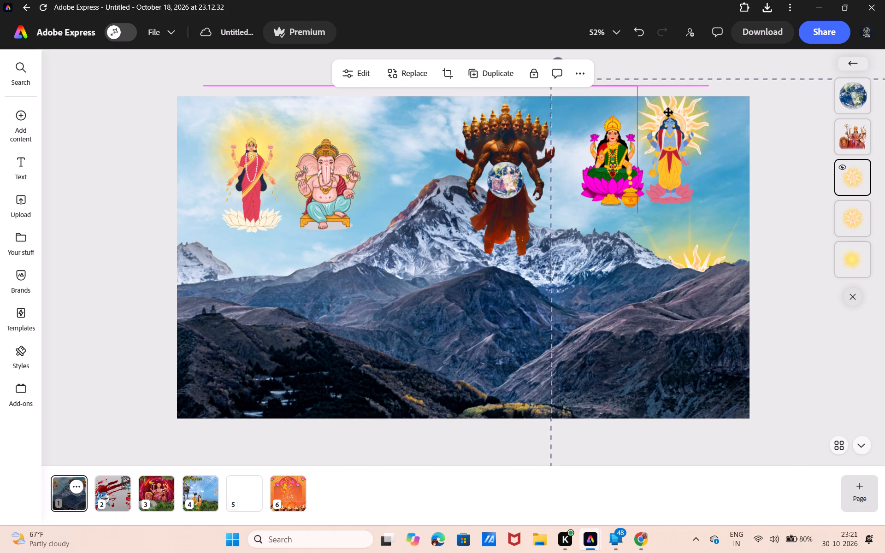
{"action": "left_click_drag", "start_coordinate": [668, 112], "coordinate": [665, 115]}
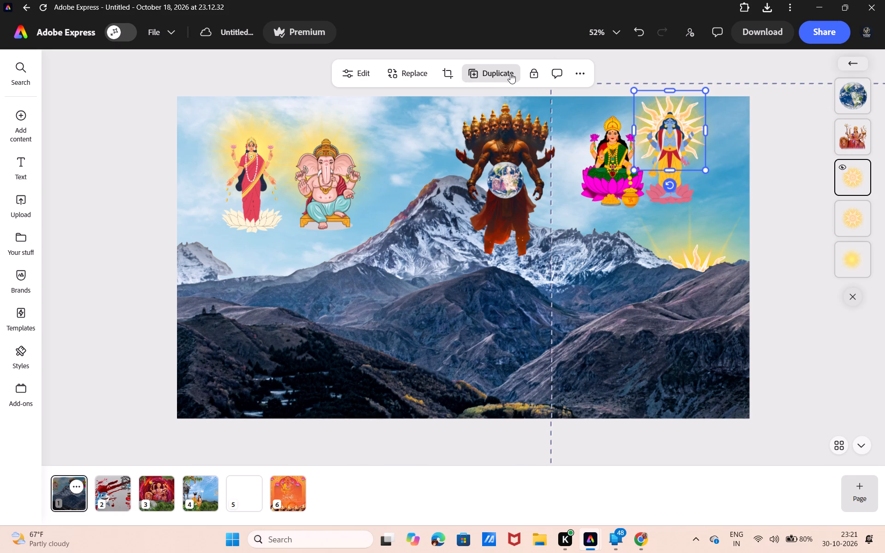
Duplicate the blue deity's wavy-rayed sun, place the copy behind the magenta-lotus goddess's head and shrink it to fit around her upper body.
{"action": "left_click", "coordinate": [510, 73]}
{"action": "left_click_drag", "start_coordinate": [704, 165], "coordinate": [642, 159]}
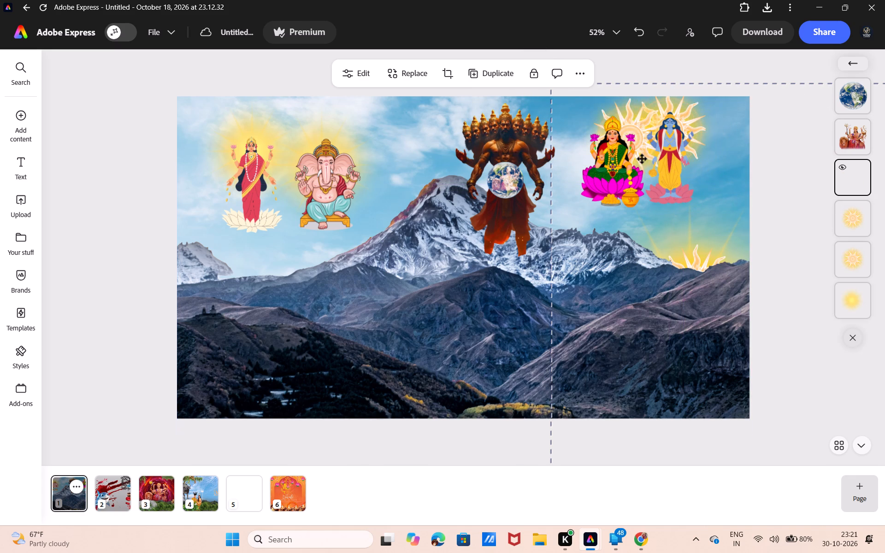
{"action": "left_click_drag", "start_coordinate": [642, 159], "coordinate": [631, 156]}
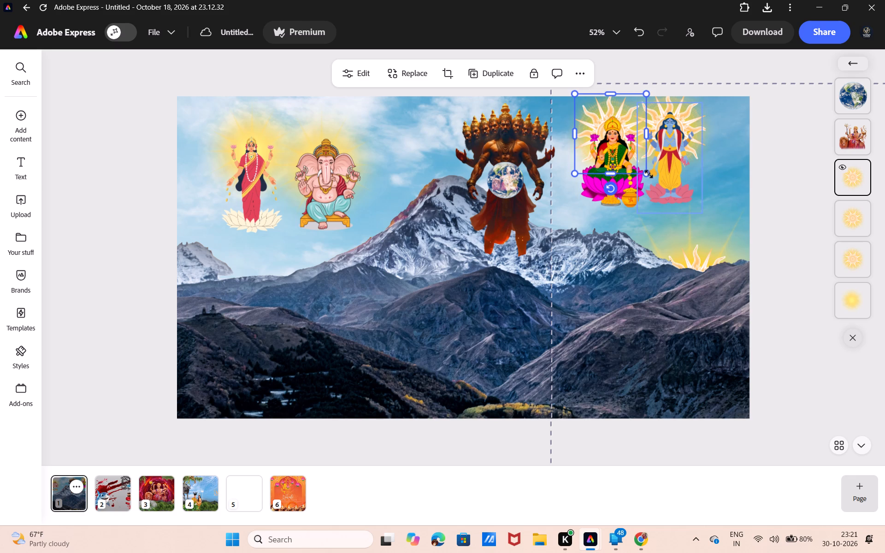
{"action": "left_click_drag", "start_coordinate": [649, 173], "coordinate": [636, 152]}
{"action": "left_click_drag", "start_coordinate": [609, 112], "coordinate": [619, 117]}
Shrink the wavy-rayed sun behind the blue deity and recentre it around his head and upper body.
{"action": "left_click", "coordinate": [666, 98]}
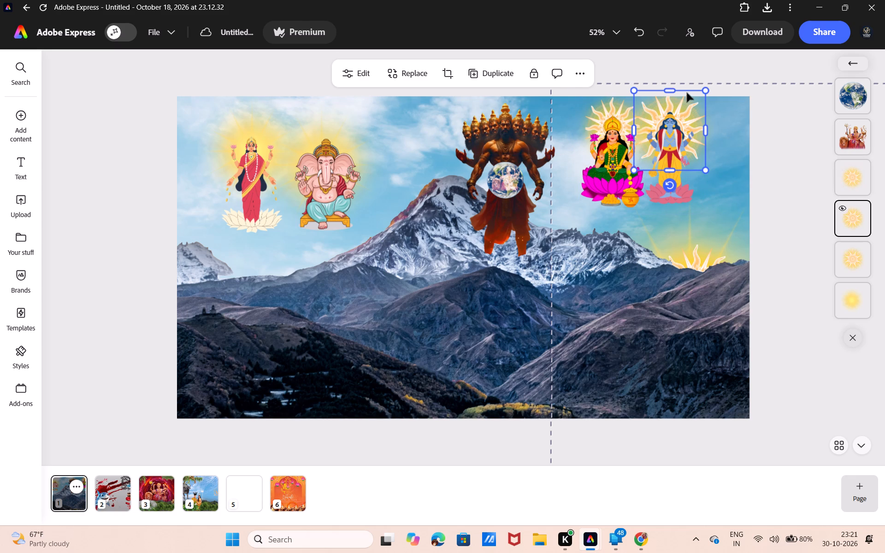
{"action": "left_click_drag", "start_coordinate": [705, 91], "coordinate": [692, 111]}
{"action": "left_click_drag", "start_coordinate": [671, 137], "coordinate": [678, 124]}
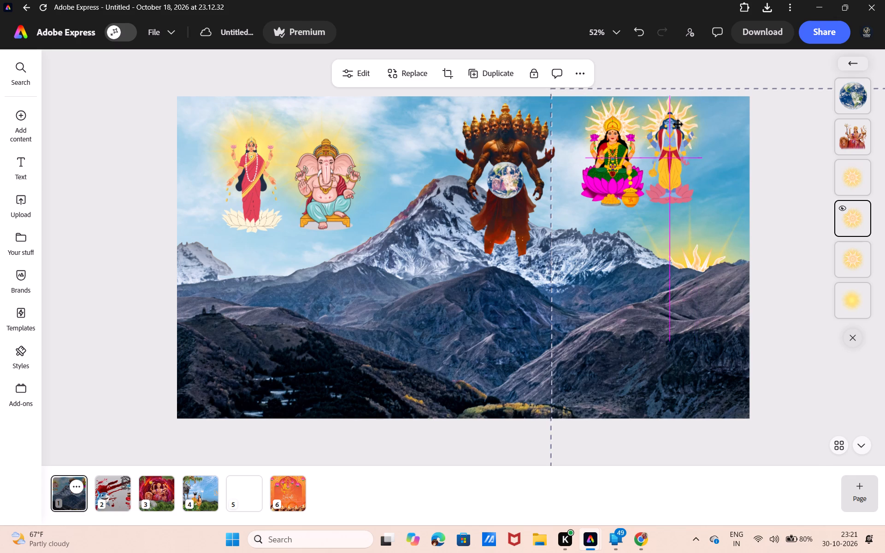
{"action": "left_click_drag", "start_coordinate": [678, 124], "coordinate": [679, 121]}
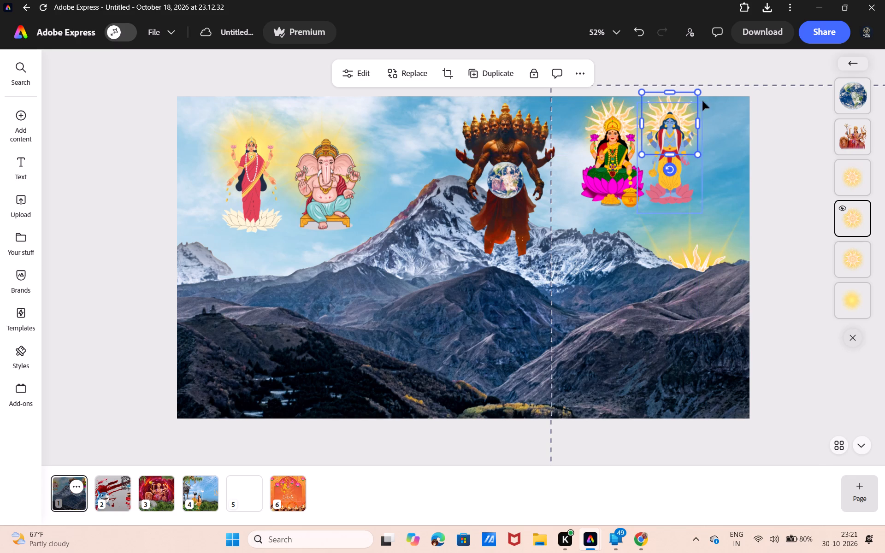
{"action": "left_click", "coordinate": [735, 77]}
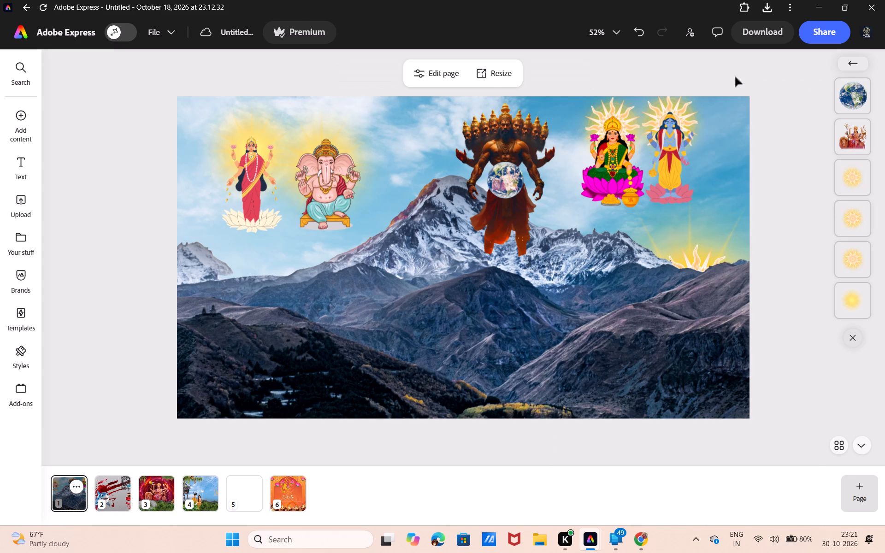
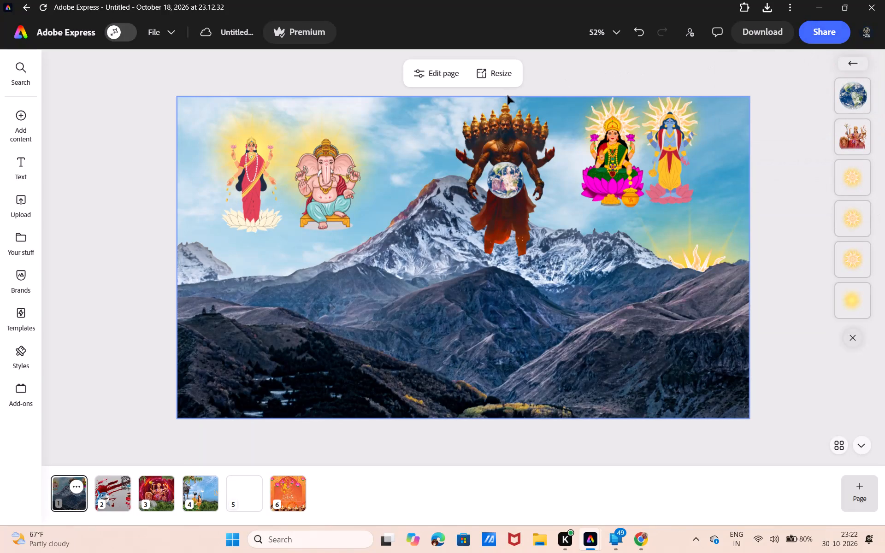
Move the ten-headed figure down, enlarge it greatly and centre it below the globe, with its lower body running off the page bottom.
{"action": "left_click", "coordinate": [502, 112]}
{"action": "left_click_drag", "start_coordinate": [529, 131], "coordinate": [525, 134]}
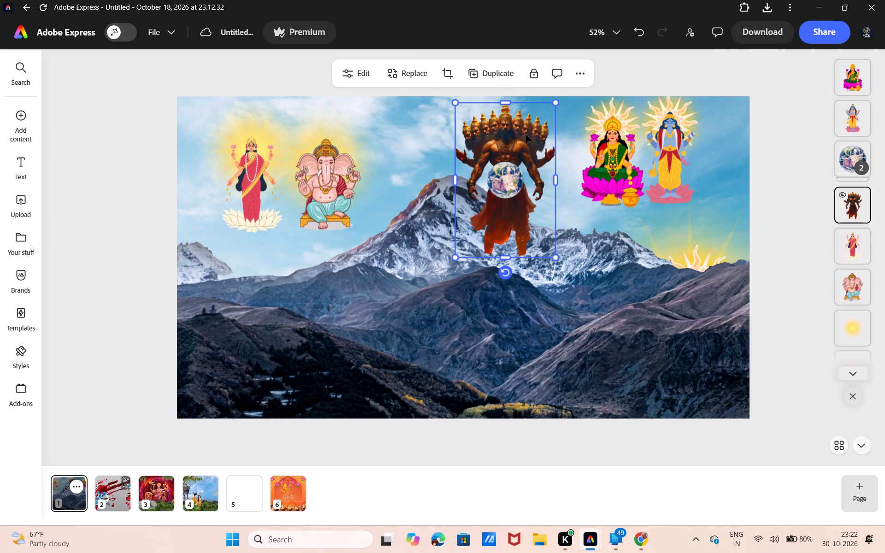
{"action": "left_click_drag", "start_coordinate": [525, 134], "coordinate": [511, 453]}
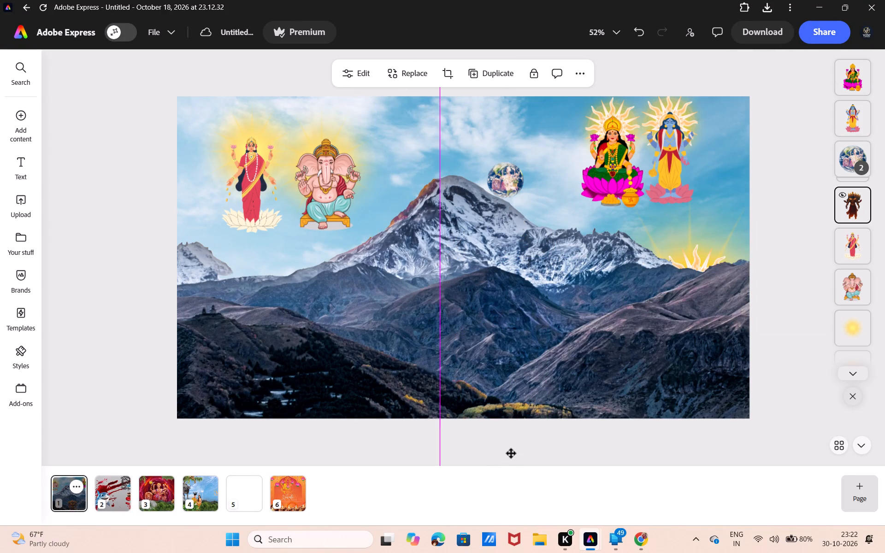
{"action": "left_click_drag", "start_coordinate": [511, 453], "coordinate": [511, 453]}
{"action": "left_click_drag", "start_coordinate": [516, 233], "coordinate": [505, 433]}
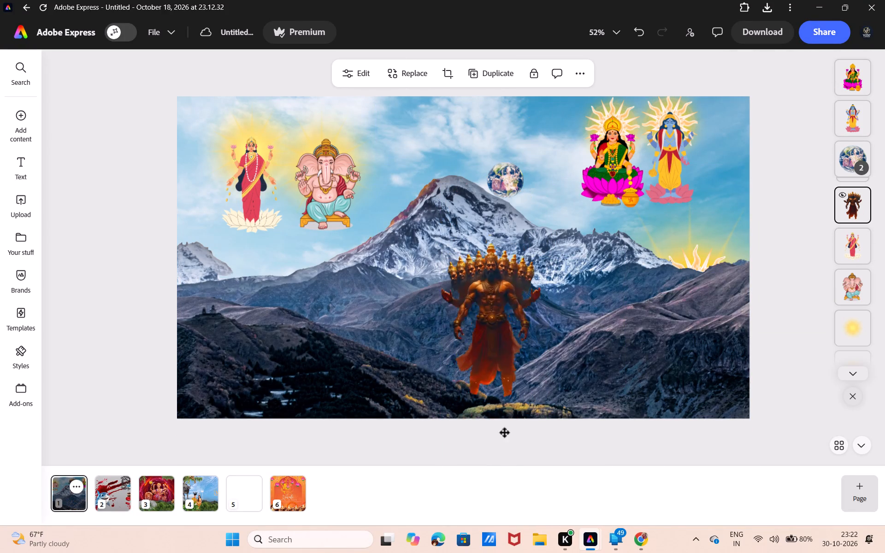
{"action": "left_click_drag", "start_coordinate": [505, 433], "coordinate": [502, 492]}
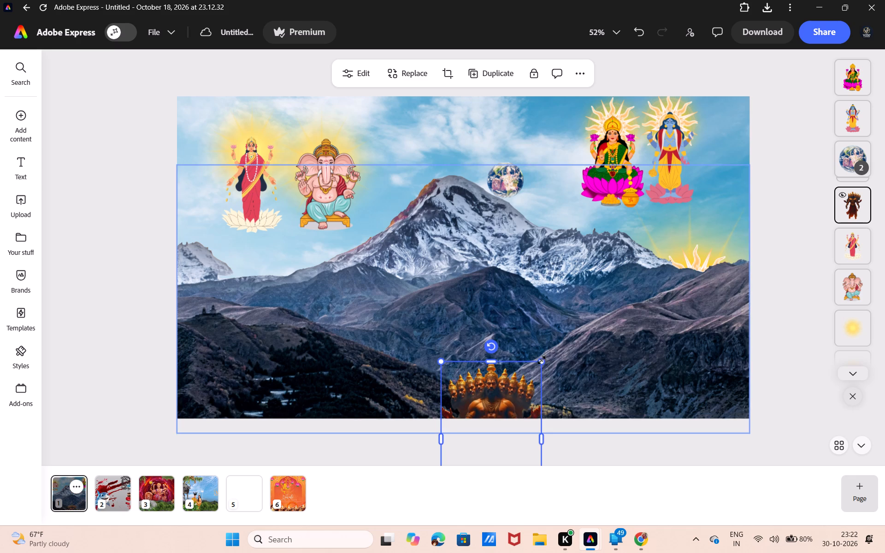
{"action": "left_click_drag", "start_coordinate": [541, 360], "coordinate": [560, 62]}
{"action": "left_click_drag", "start_coordinate": [554, 185], "coordinate": [511, 186]}
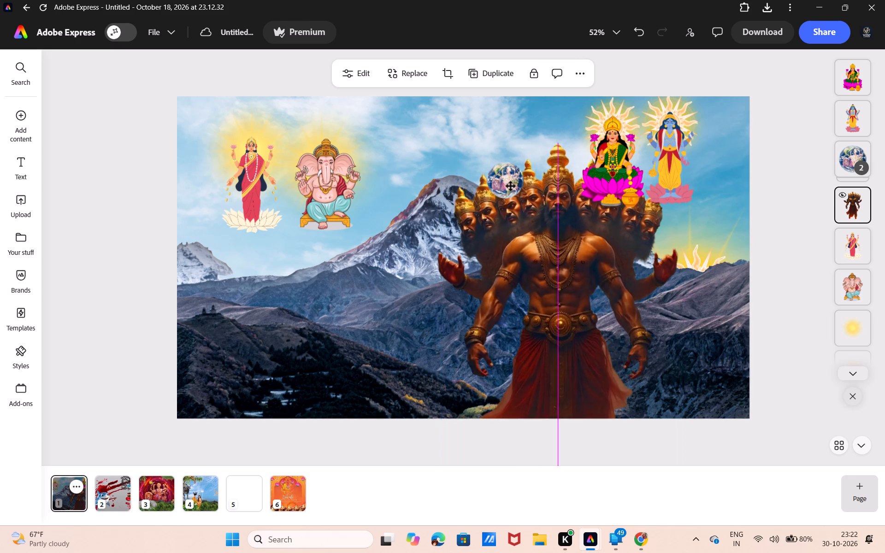
{"action": "left_click_drag", "start_coordinate": [511, 186], "coordinate": [490, 261]}
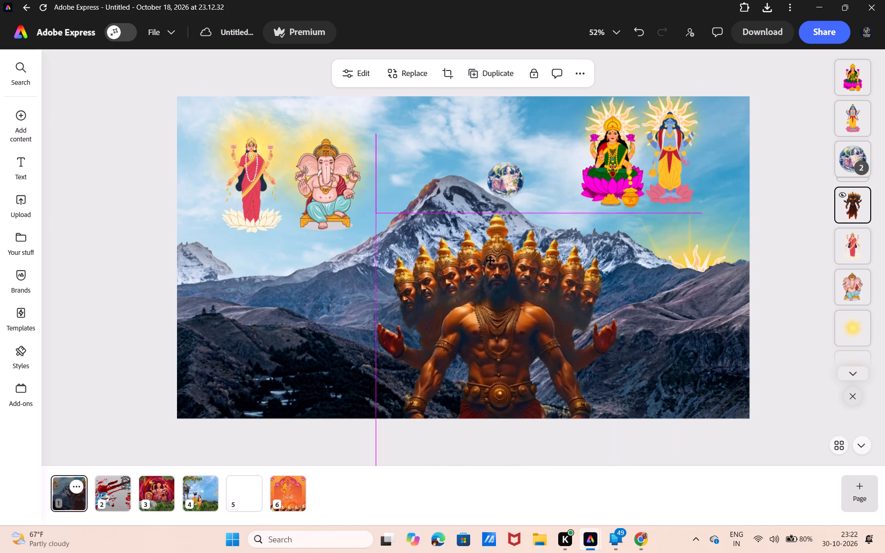
{"action": "left_click_drag", "start_coordinate": [490, 261], "coordinate": [493, 257]}
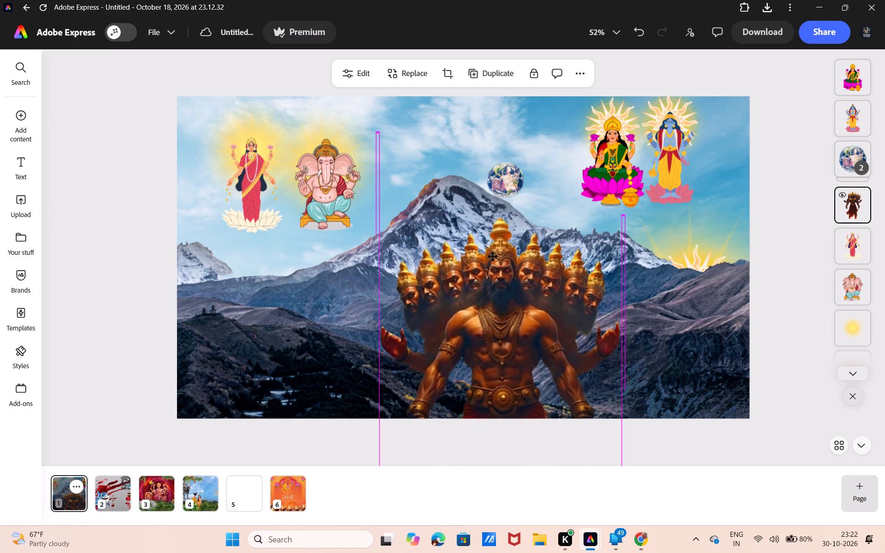
{"action": "left_click_drag", "start_coordinate": [493, 257], "coordinate": [495, 251]}
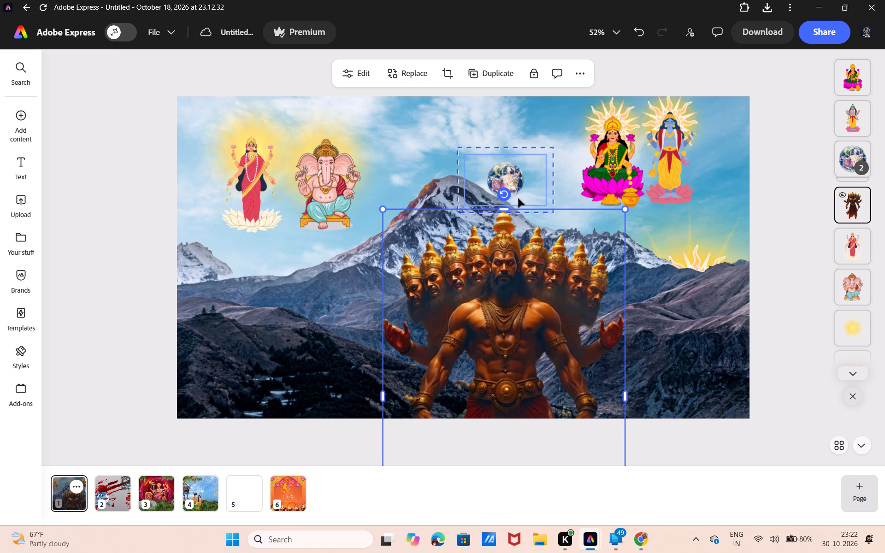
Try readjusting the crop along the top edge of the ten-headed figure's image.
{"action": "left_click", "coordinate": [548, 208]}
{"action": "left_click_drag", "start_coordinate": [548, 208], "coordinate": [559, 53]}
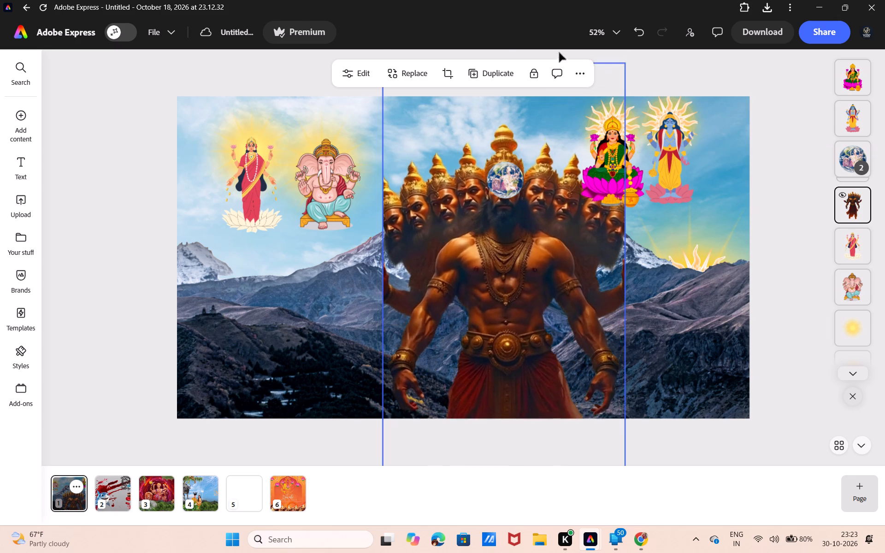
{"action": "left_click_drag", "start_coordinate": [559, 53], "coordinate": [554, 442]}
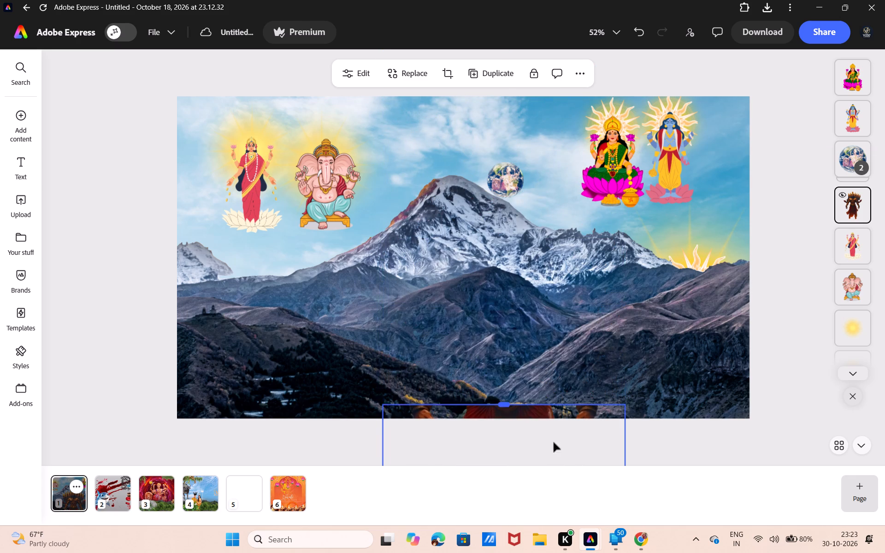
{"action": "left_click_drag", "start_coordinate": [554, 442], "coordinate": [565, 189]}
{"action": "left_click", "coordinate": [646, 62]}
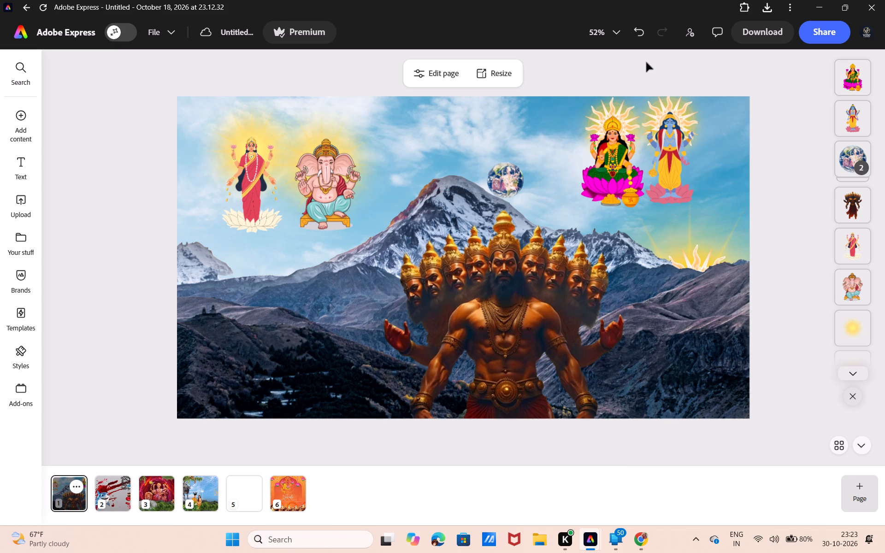
Delete the elephant-headed deity beside the standing red-saree goddess.
{"action": "left_click", "coordinate": [371, 169]}
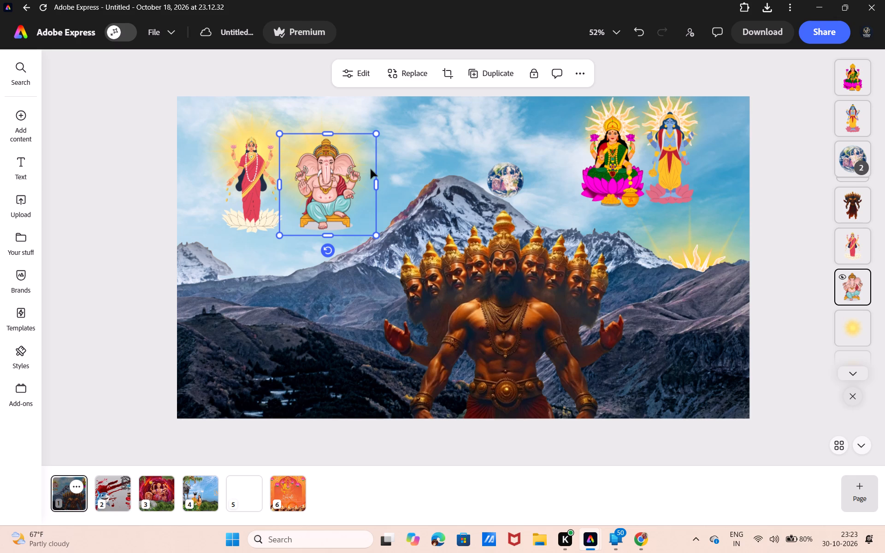
{"action": "key", "text": "BackSpace"}
Try the leftover yellow glow from the elephant-headed deity behind the blue deity, and delete that glow.
{"action": "left_click_drag", "start_coordinate": [342, 153], "coordinate": [683, 145]}
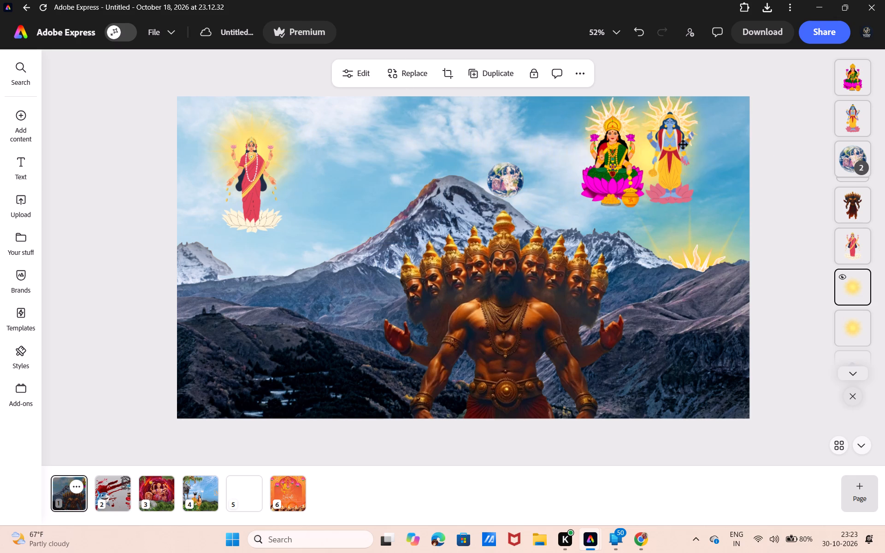
{"action": "left_click_drag", "start_coordinate": [683, 145], "coordinate": [687, 142]}
{"action": "left_click", "coordinate": [725, 145]}
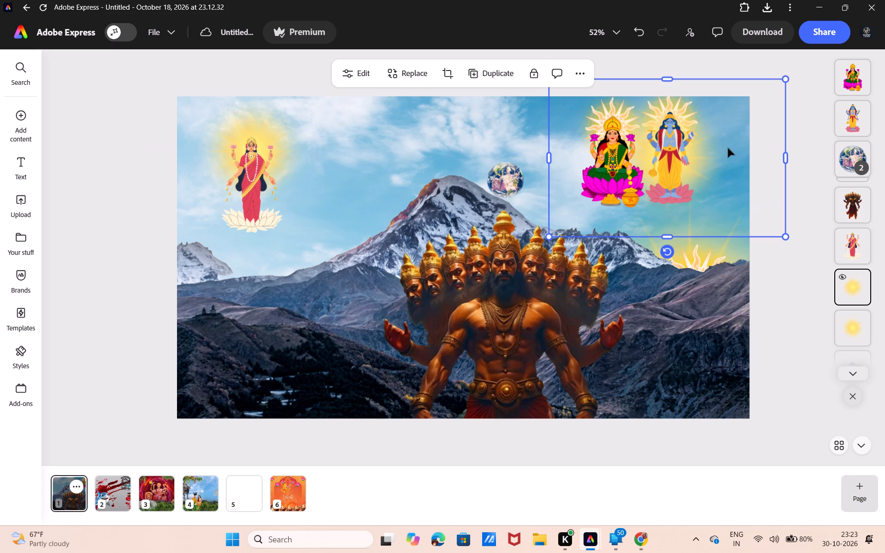
{"action": "key", "text": "BackSpace"}
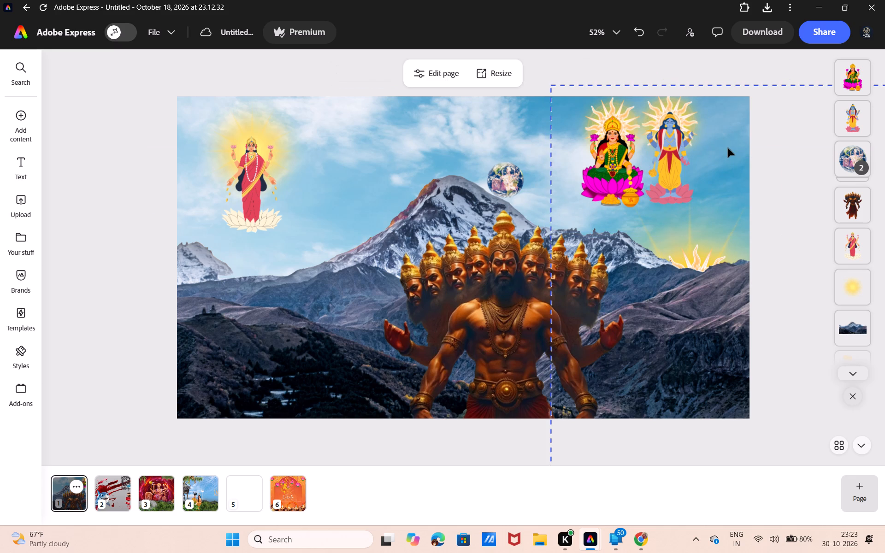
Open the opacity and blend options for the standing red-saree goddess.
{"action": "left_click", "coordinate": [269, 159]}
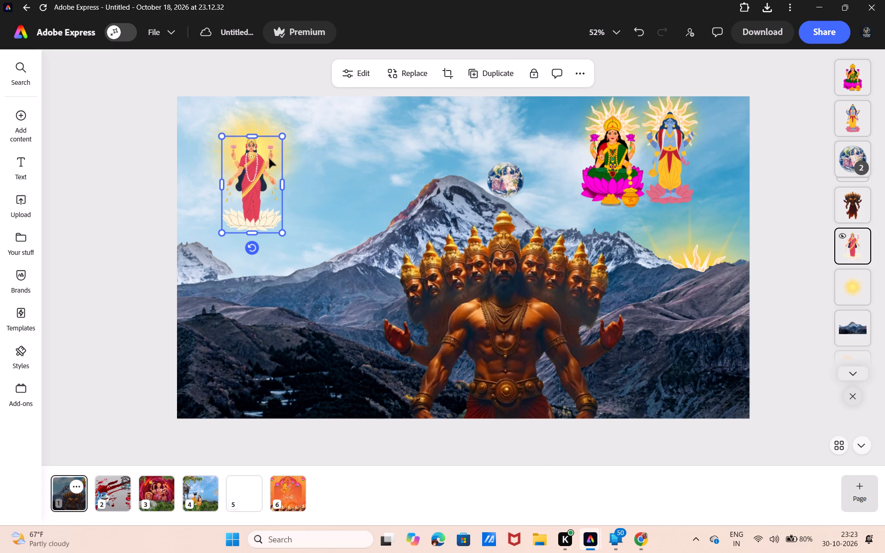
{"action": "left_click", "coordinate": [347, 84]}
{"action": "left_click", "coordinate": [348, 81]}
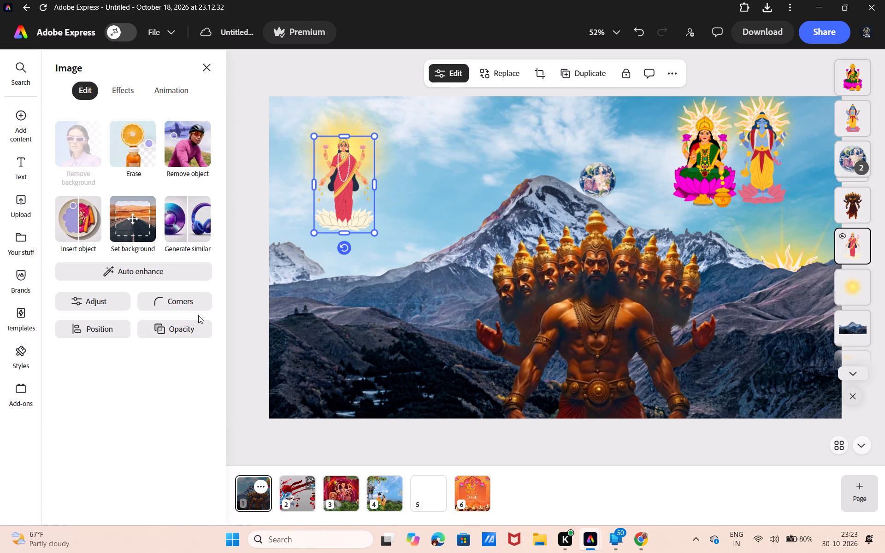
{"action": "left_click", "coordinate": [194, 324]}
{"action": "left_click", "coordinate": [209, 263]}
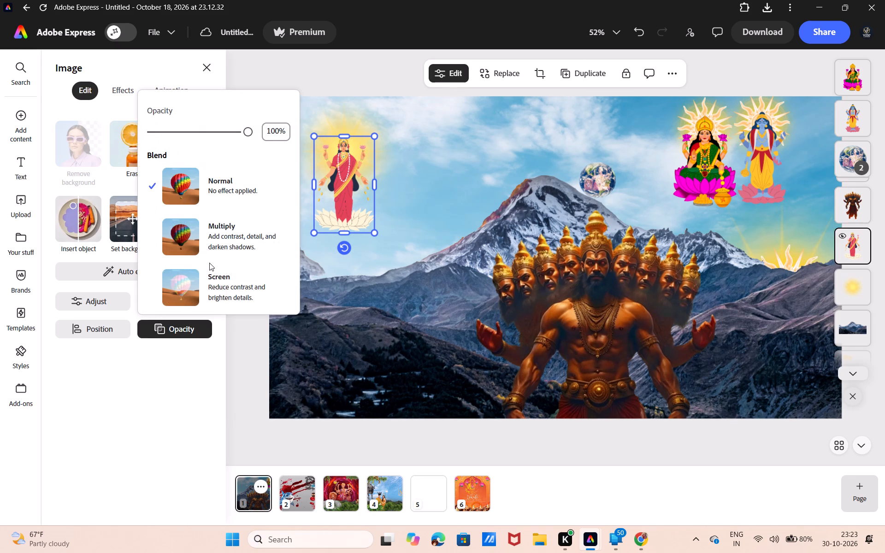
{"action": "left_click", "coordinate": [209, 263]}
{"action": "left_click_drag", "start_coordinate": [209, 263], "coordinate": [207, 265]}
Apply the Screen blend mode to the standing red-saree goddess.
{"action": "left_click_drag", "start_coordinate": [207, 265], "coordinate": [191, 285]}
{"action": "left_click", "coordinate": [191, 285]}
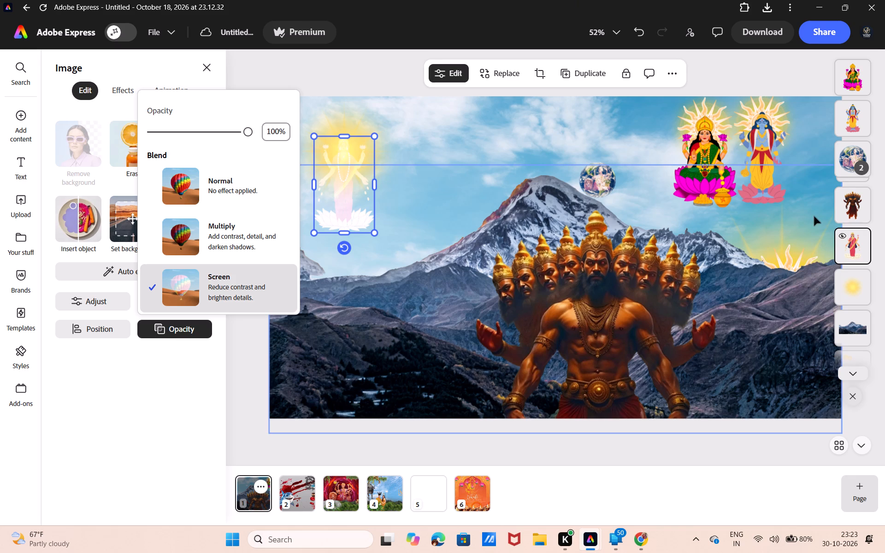
Try the standing red-saree goddess as the topmost layer over the seated goddess on the pink lotus, and delete the standing goddess.
{"action": "left_click_drag", "start_coordinate": [844, 235], "coordinate": [841, 66]}
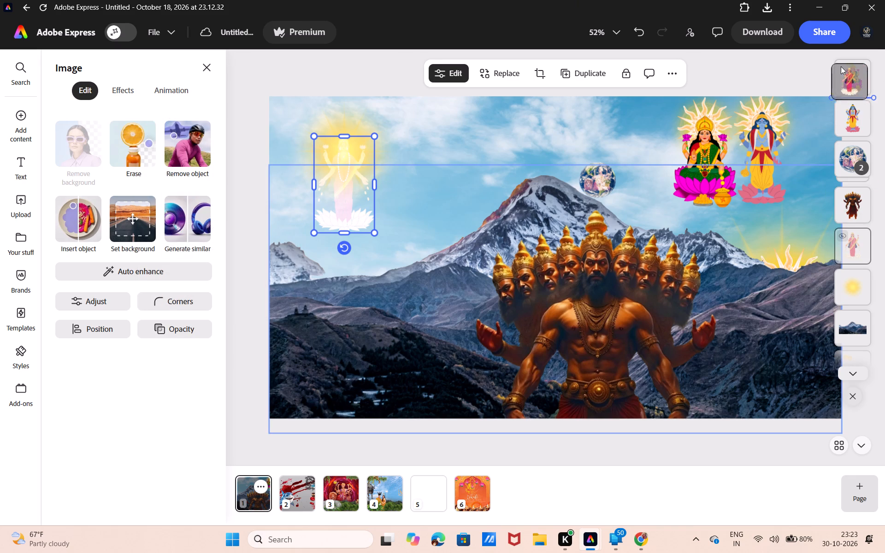
{"action": "left_click_drag", "start_coordinate": [841, 66], "coordinate": [841, 64]}
{"action": "left_click_drag", "start_coordinate": [370, 196], "coordinate": [696, 168]}
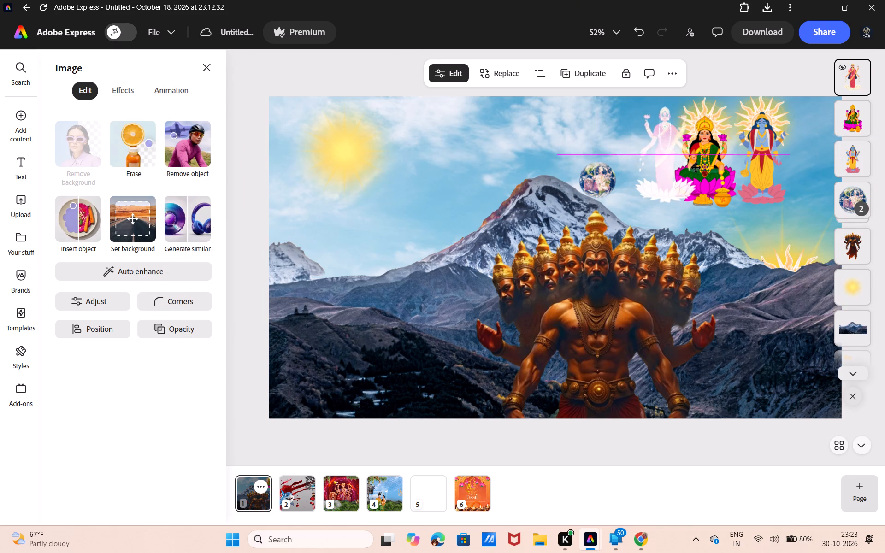
{"action": "left_click_drag", "start_coordinate": [696, 168], "coordinate": [726, 168]}
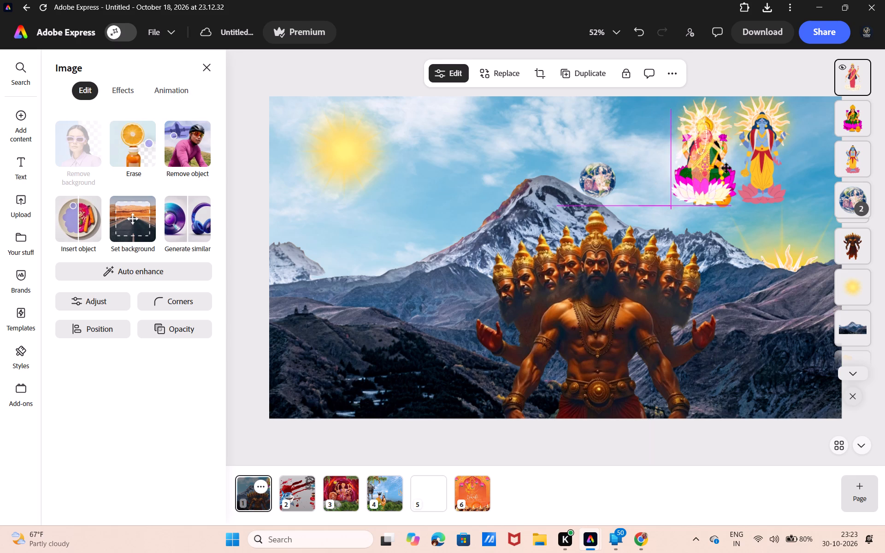
{"action": "left_click_drag", "start_coordinate": [726, 168], "coordinate": [729, 168]}
{"action": "key", "text": "BackSpace"}
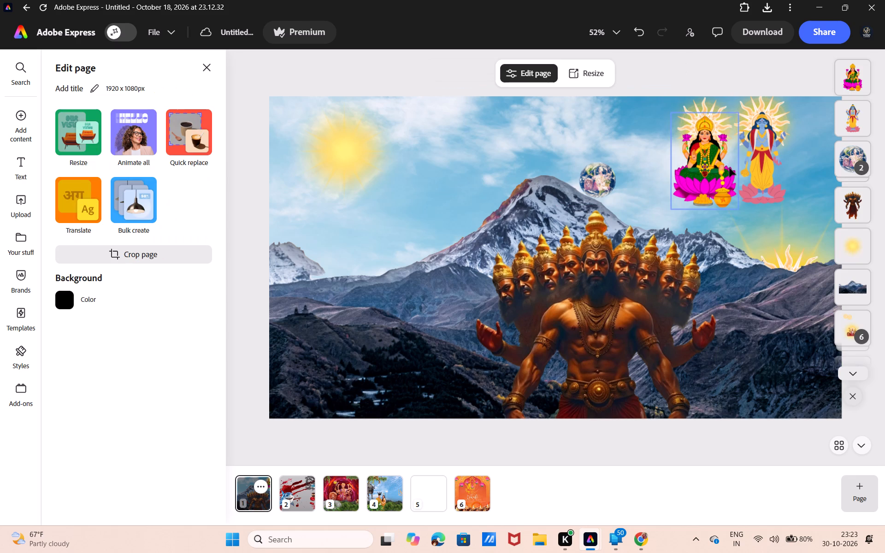
Try the round yellow sun glow behind the seated goddess and the blue deity, and delete that glow.
{"action": "left_click", "coordinate": [341, 166]}
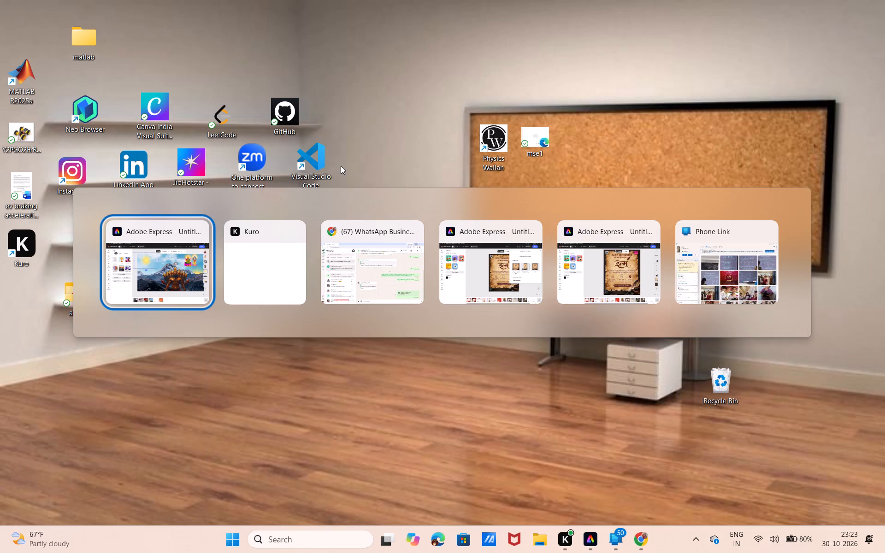
{"action": "scroll", "coordinate": [341, 166], "scroll_direction": "left", "scroll_amount": 14}
{"action": "scroll", "coordinate": [341, 166], "scroll_direction": "left", "scroll_amount": 9}
{"action": "left_click_drag", "start_coordinate": [311, 159], "coordinate": [678, 159]}
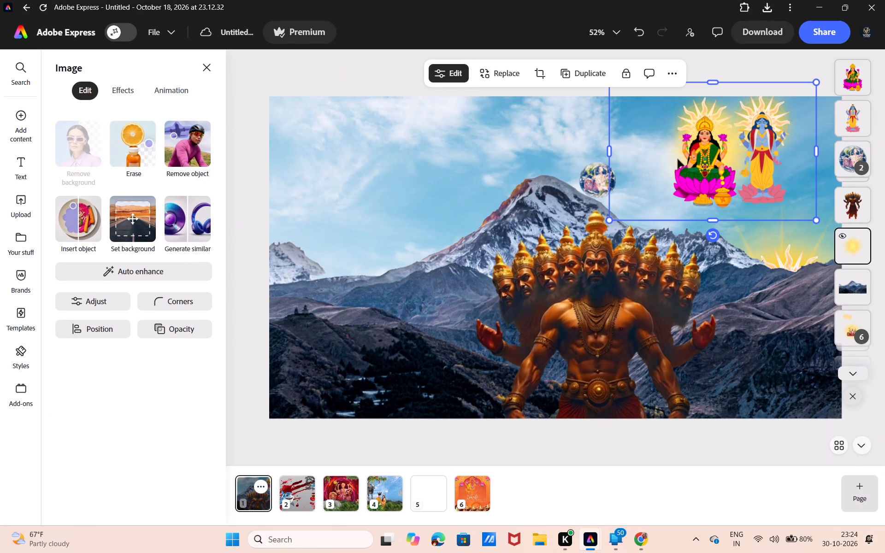
{"action": "key", "text": "BackSpace"}
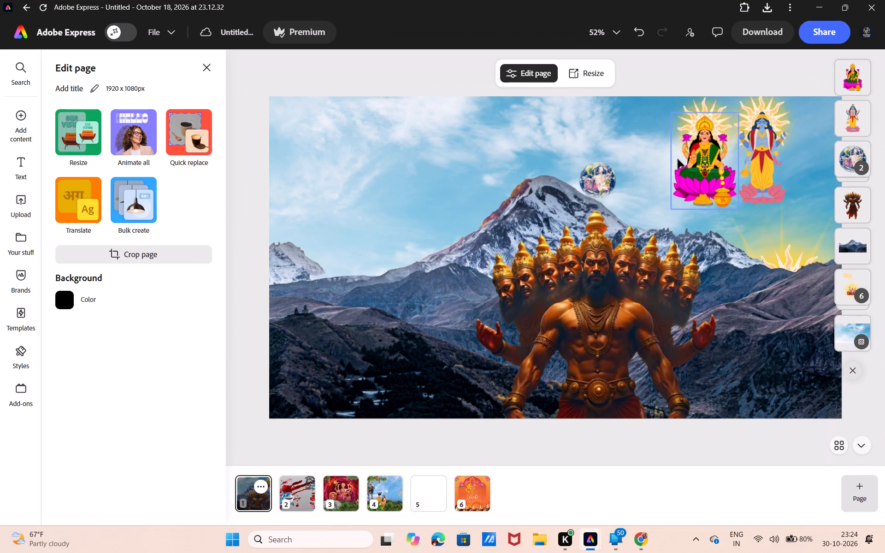
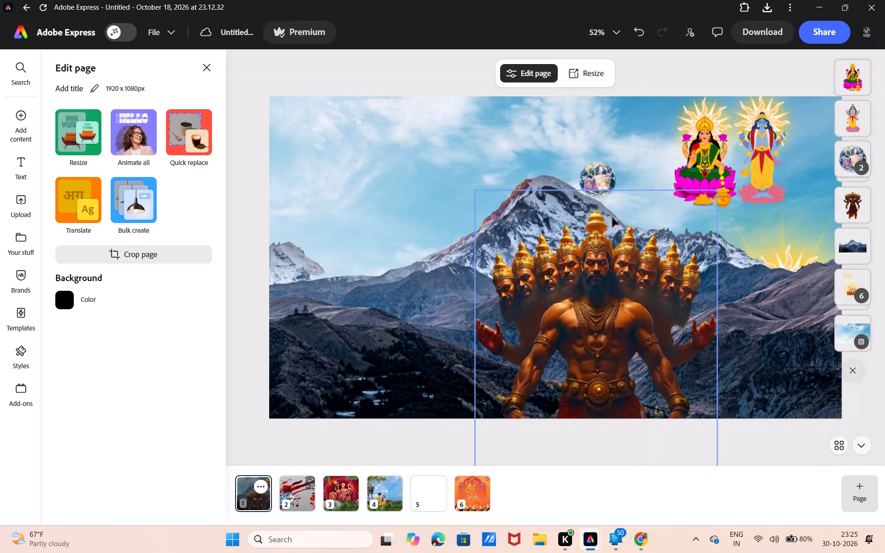
Move the ten-headed figure up and across so it stands before the snowy peak, with its image's top edge at the page's top edge.
{"action": "left_click_drag", "start_coordinate": [614, 218], "coordinate": [498, 123]}
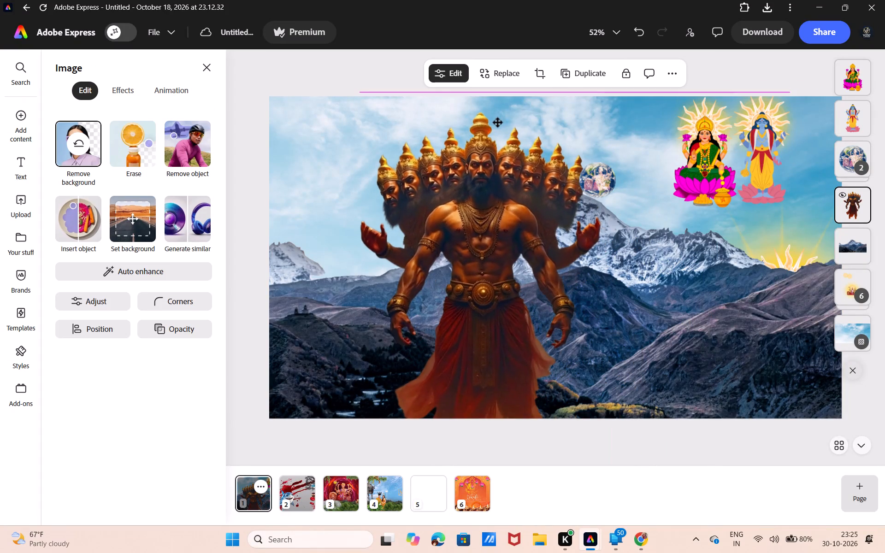
{"action": "left_click_drag", "start_coordinate": [498, 123], "coordinate": [499, 124]}
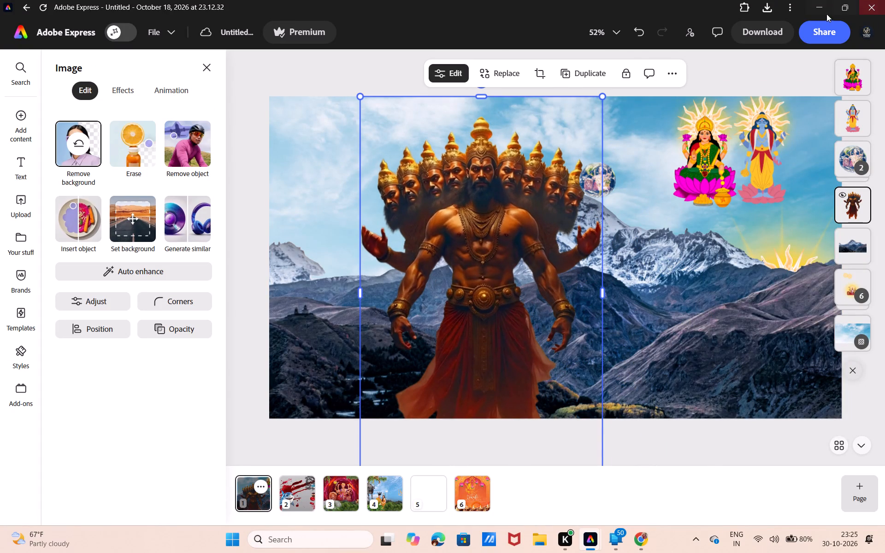